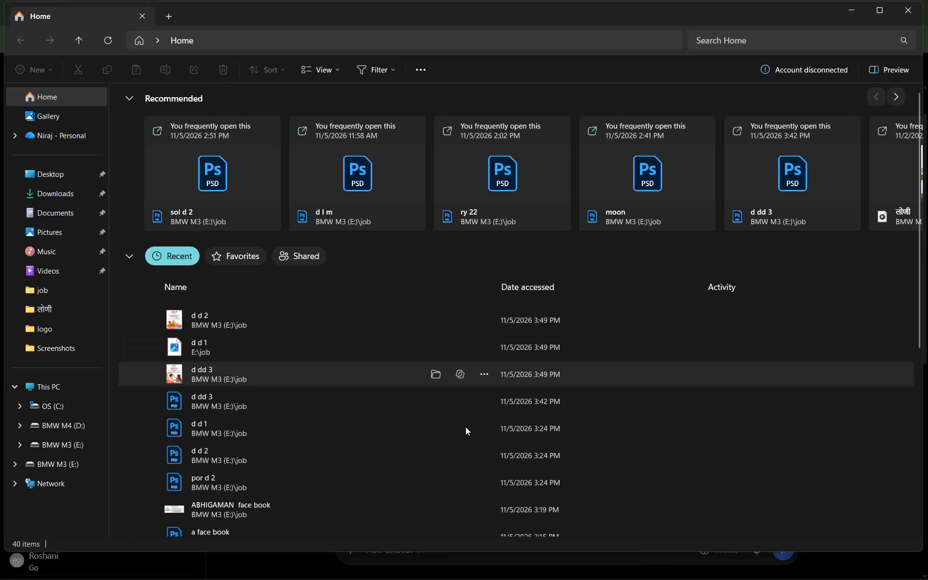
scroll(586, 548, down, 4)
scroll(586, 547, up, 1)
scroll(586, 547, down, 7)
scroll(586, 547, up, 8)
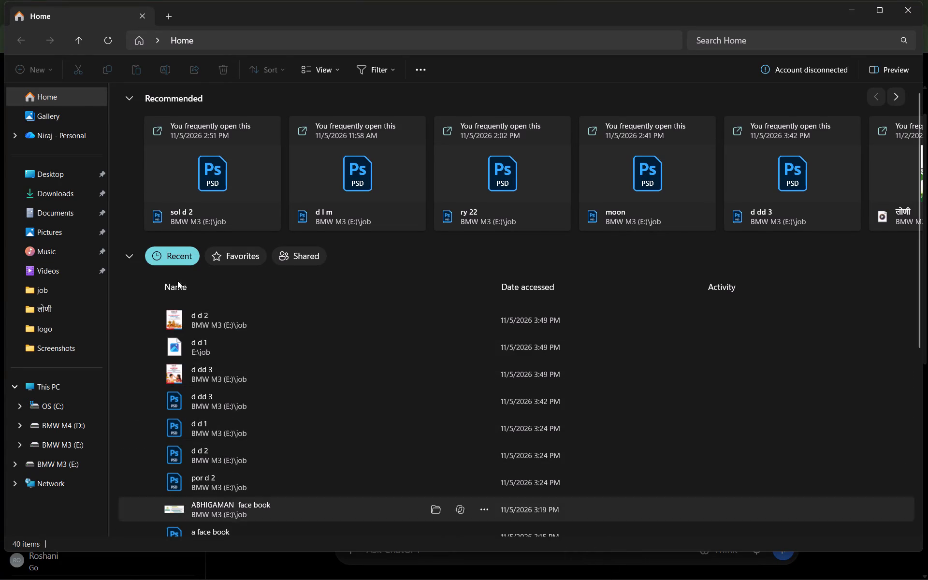
Switch to Chrome and review the November schedules on the RAJLAXMI and KHARE HOSPITAL sheets of the NOV Content Calendar.
click(853, 10)
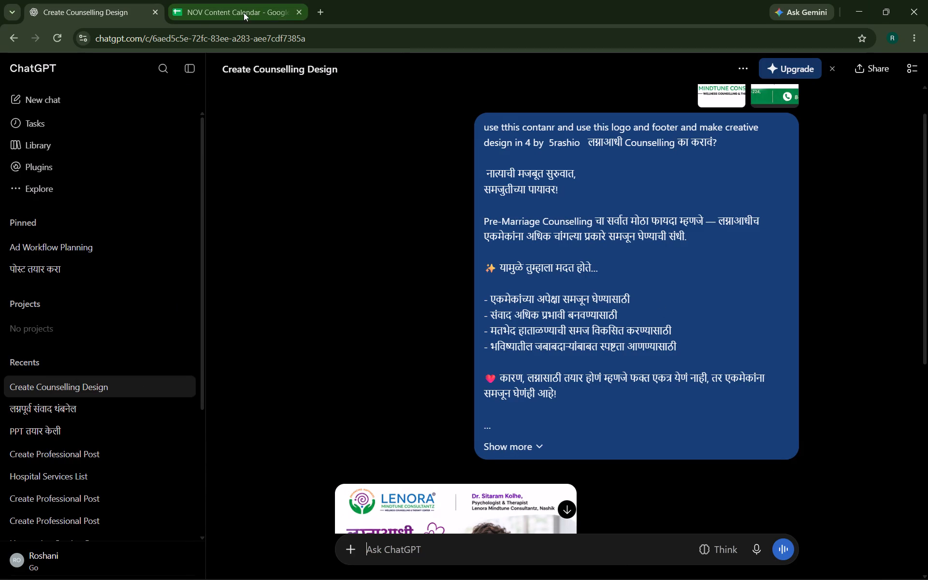
click(245, 13)
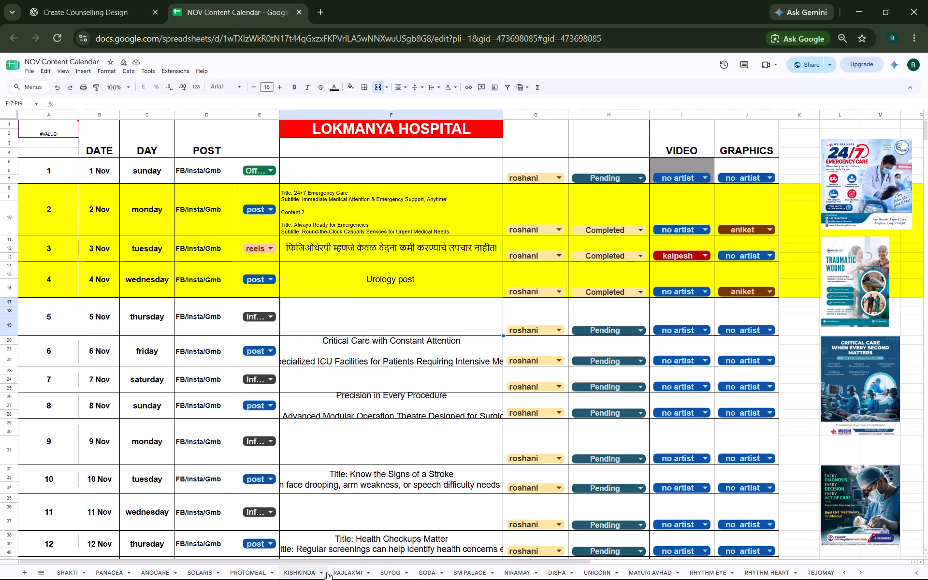
scroll(299, 559, down, 2)
scroll(285, 539, up, 3)
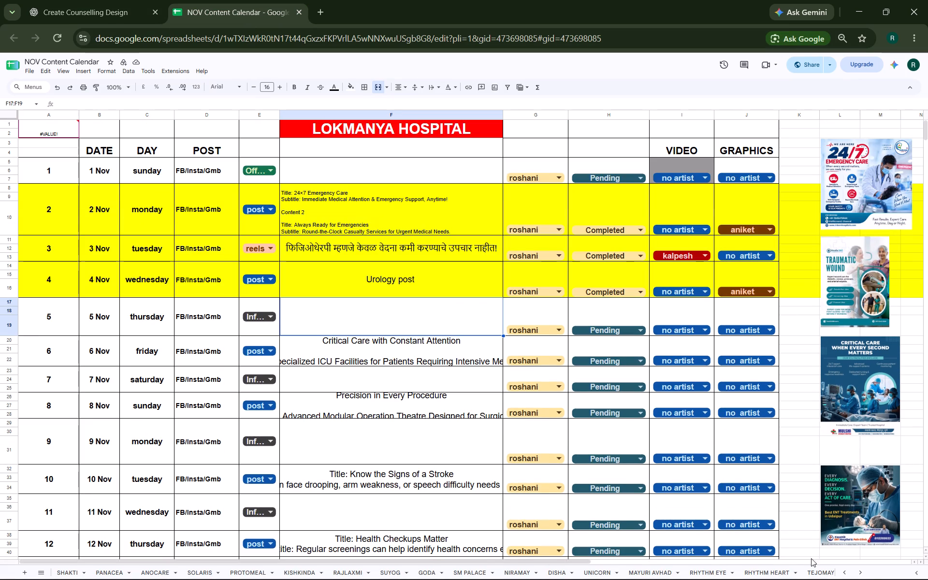
click(861, 576)
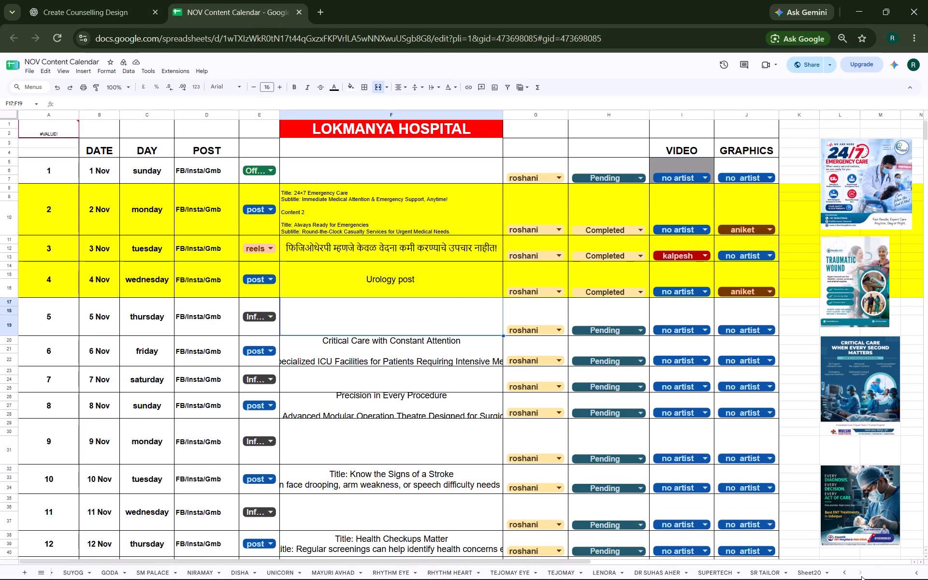
click(861, 576)
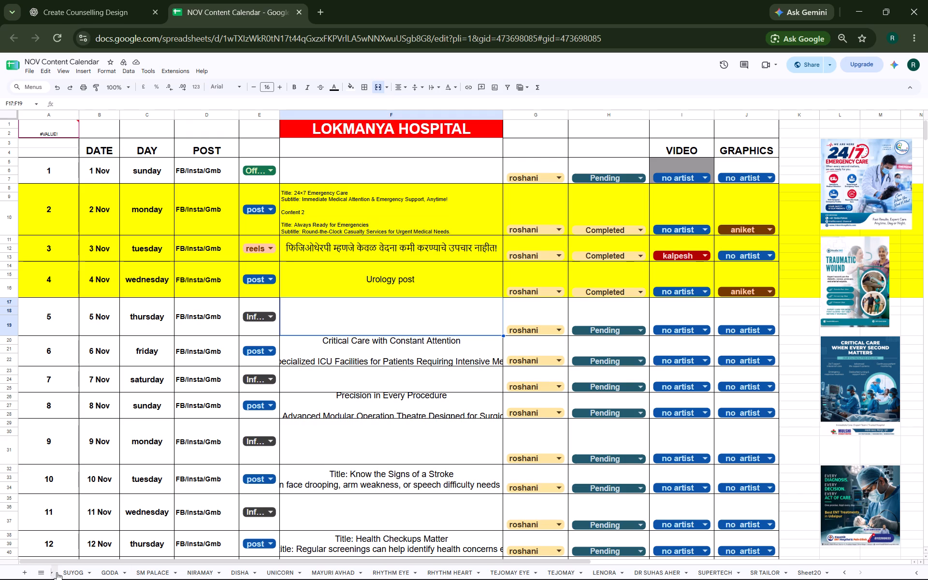
click(53, 574)
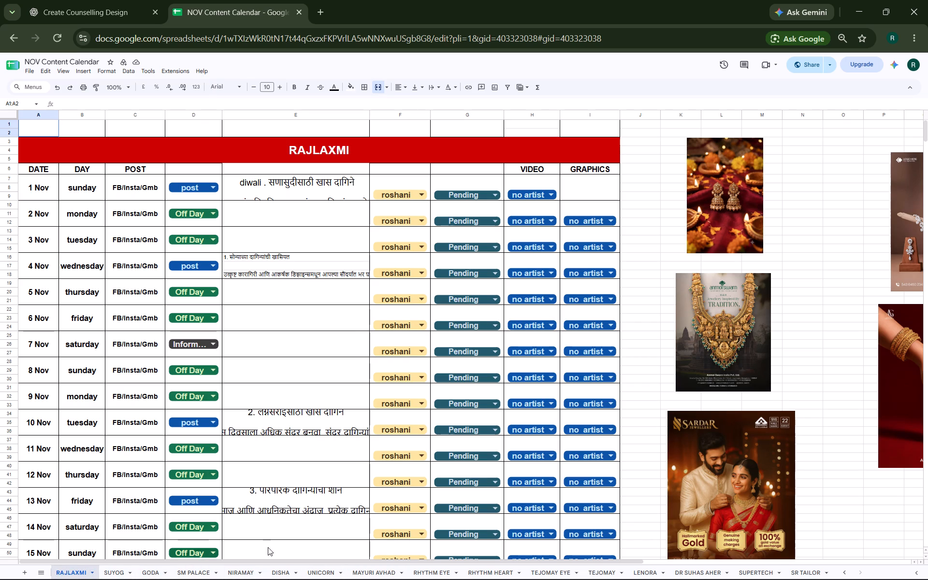
double_click(843, 573)
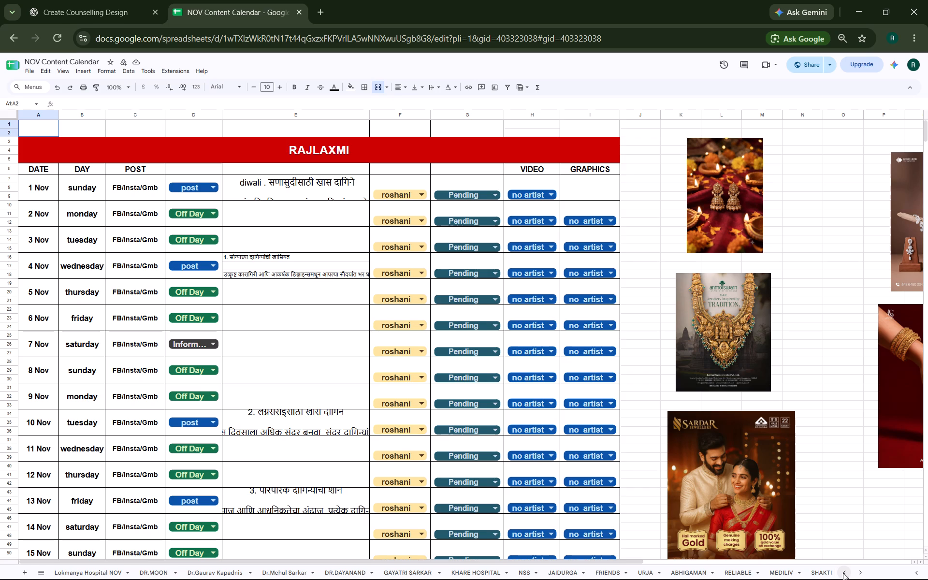
click(490, 572)
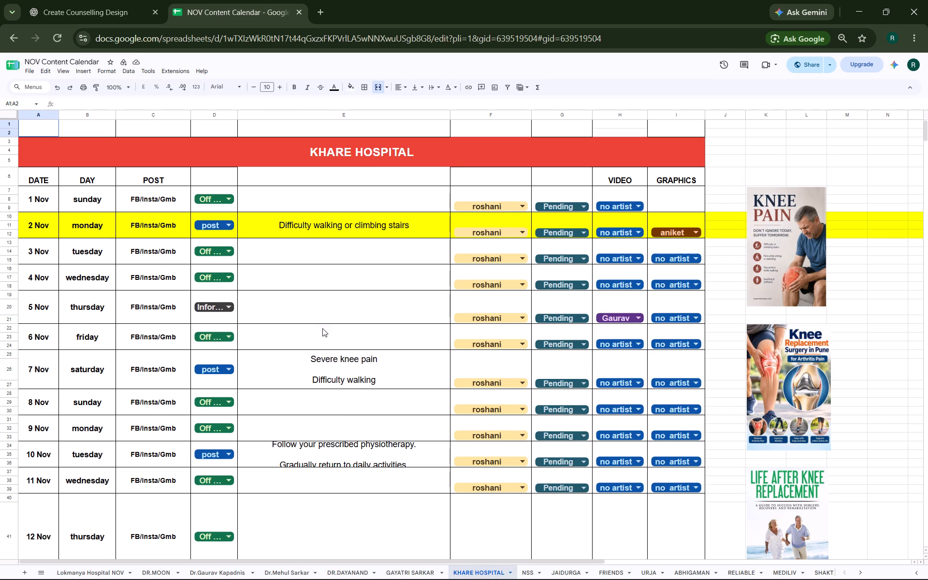
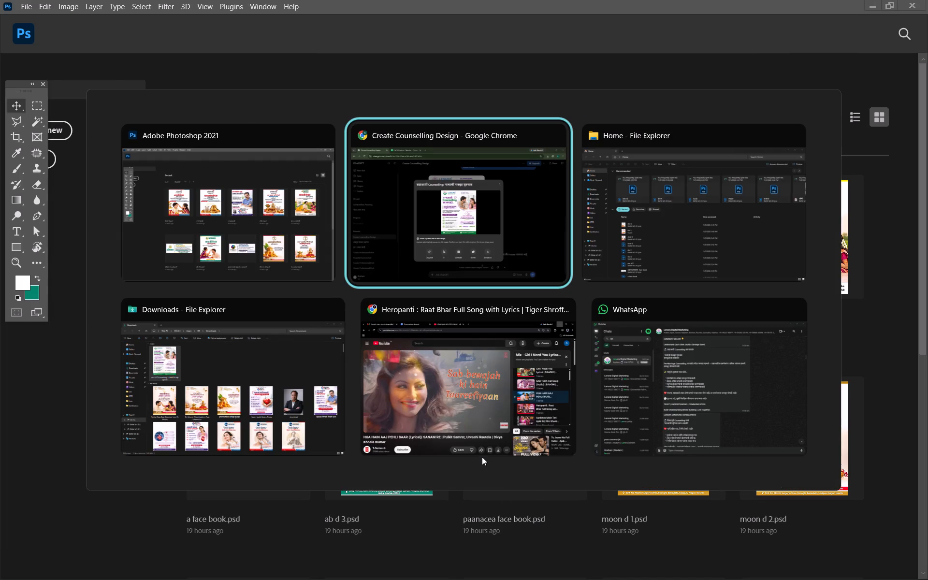
key(alt+Tab)
click(220, 316)
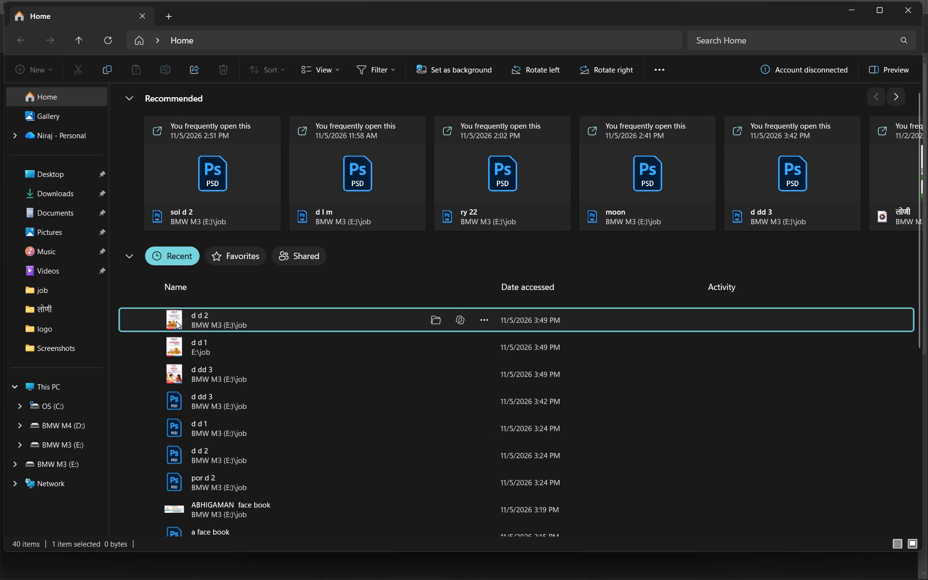
Open the Lenora pre-marriage counselling PNG from the Downloads folder in Photoshop.
click(61, 186)
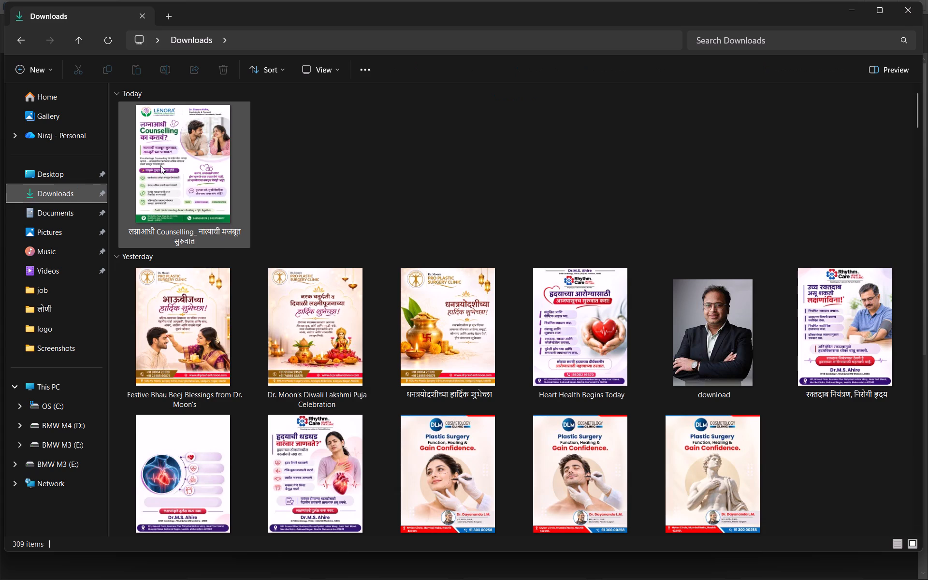
drag(161, 162, 231, 260)
key(alt+Tab)
key(alt+Tab)
key(alt+Tab)
key(alt+Tab)
key(alt+Tab)
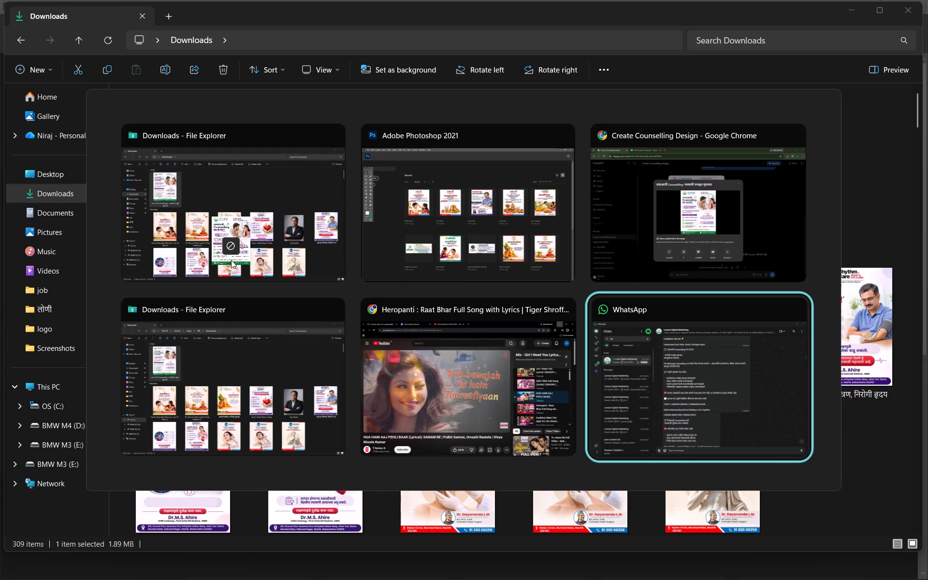
drag(231, 260, 398, 87)
key(alt+Tab)
key(alt+Tab)
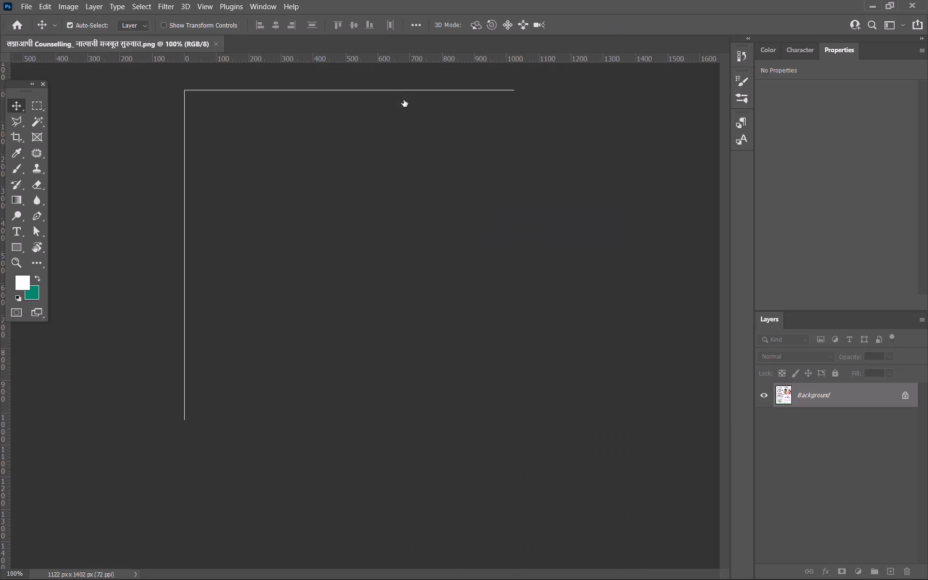
Paint white with the 282 px soft Brush over the flyer's footer, lower text, hearts graphic and left-hand headings, keeping the couple photo.
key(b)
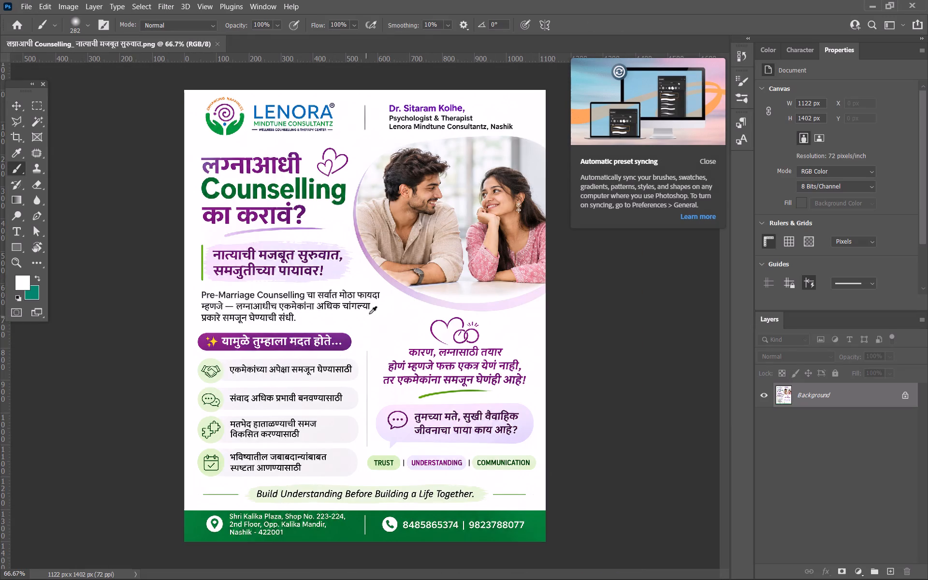
alt+click(352, 336)
drag(381, 435, 89, 515)
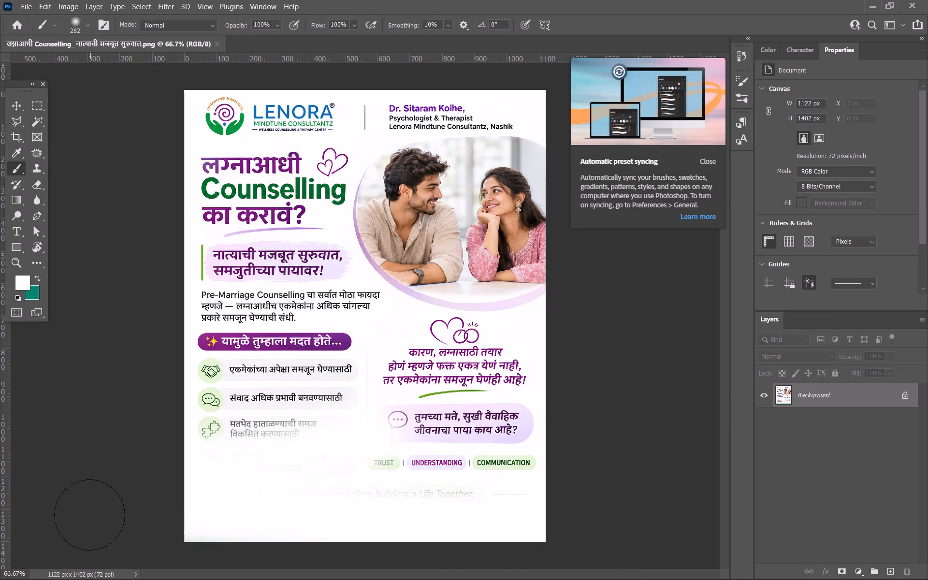
drag(89, 515, 498, 361)
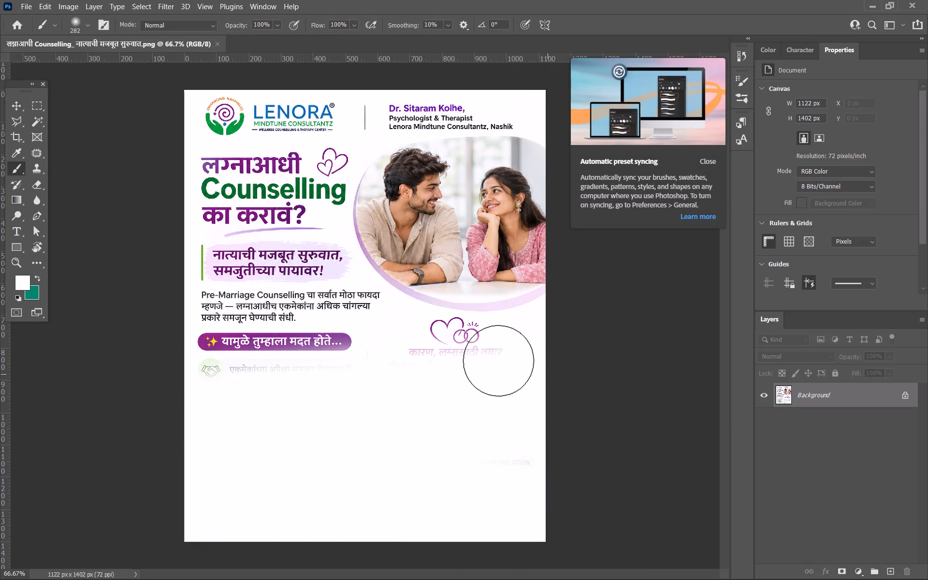
drag(498, 361, 256, 102)
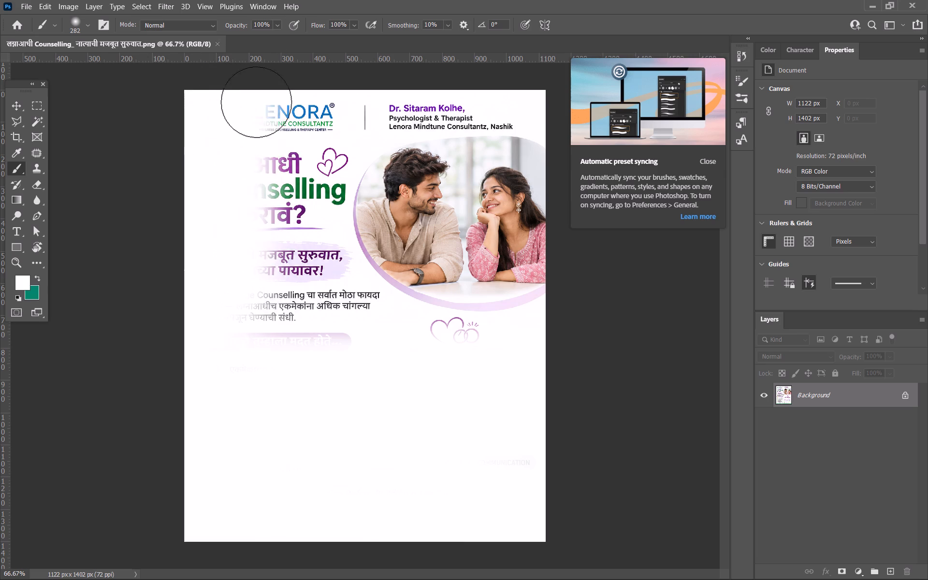
drag(256, 102, 456, 344)
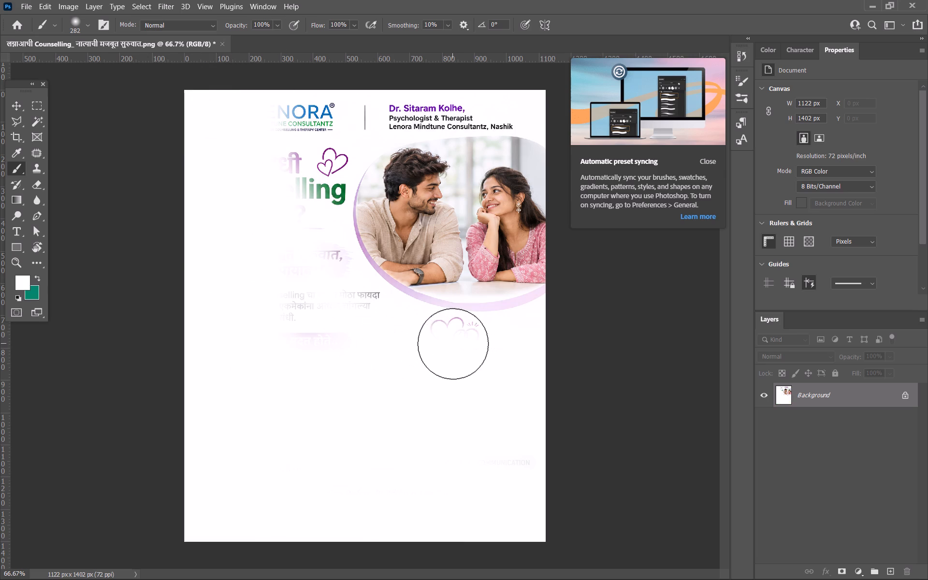
double_click(449, 351)
triple_click(450, 351)
triple_click(450, 351)
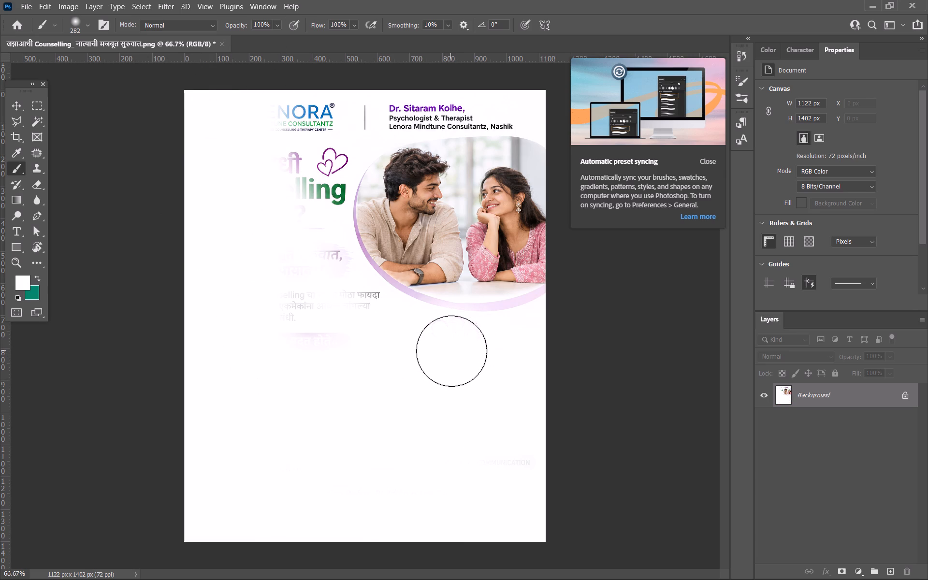
Paint over the remaining body paragraph and the purple banner below it with a soft white brush of about 78 to 198 px.
alt+scroll(314, 348, up, 5)
alt+right_drag(322, 337, 258, 332)
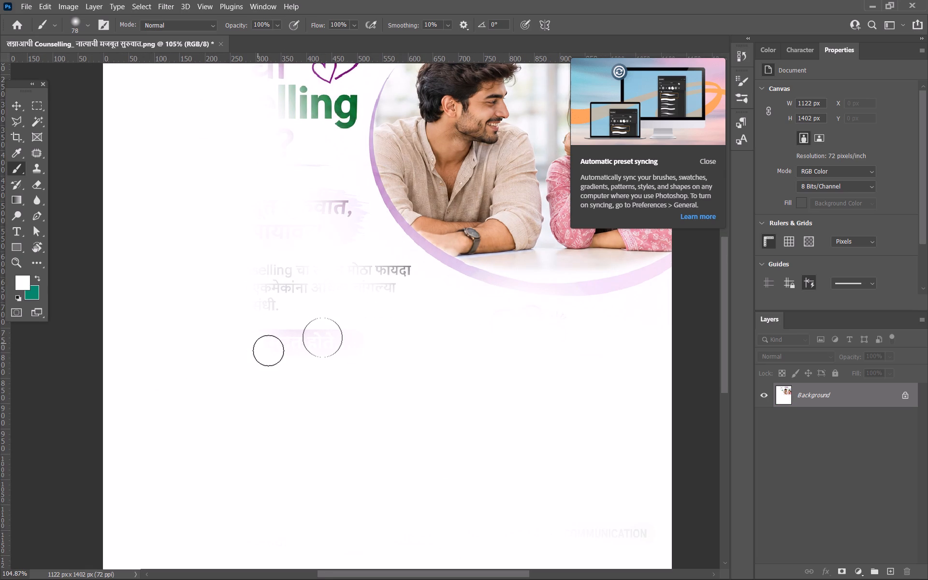
drag(269, 350, 326, 355)
alt+right_drag(273, 306, 312, 318)
drag(295, 320, 286, 252)
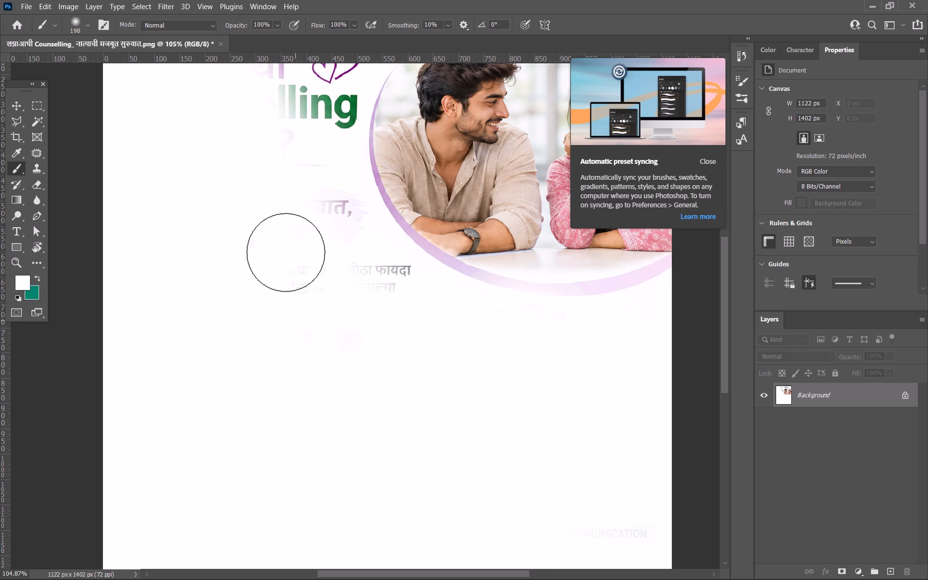
drag(286, 252, 324, 260)
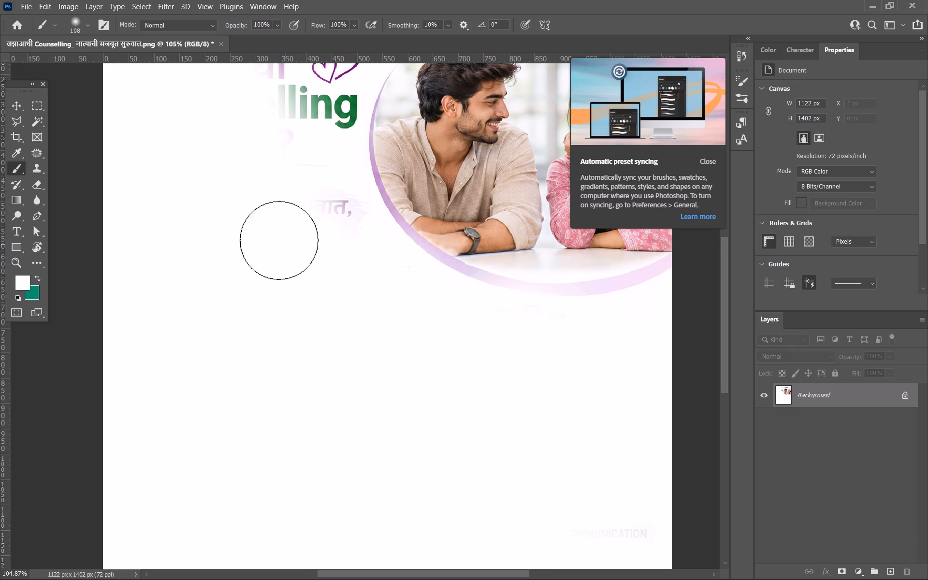
Paint out the Lenora logo, Counselling headline, hearts and purple tagline beside the couple photo in white, reducing the brush to 125 px.
key(space)
key(space)
key(space)
key(space)
key(space)
key(space)
key(space)
key(space)
key(space)
key(space)
key(space)
key(space)
key(space)
key(space)
key(space)
key(space)
drag(294, 236, 420, 413)
drag(401, 331, 366, 267)
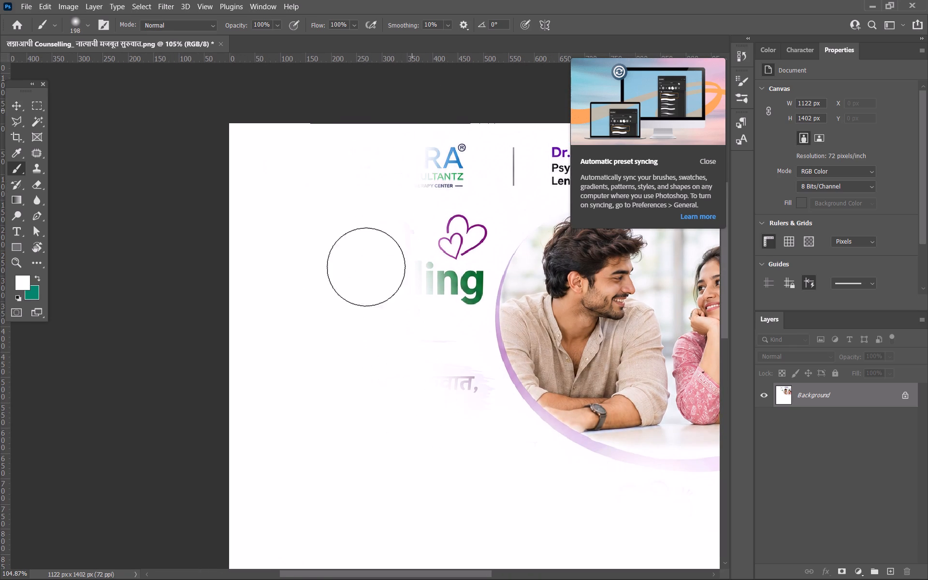
drag(366, 267, 441, 273)
alt+scroll(445, 261, up, 4)
alt+right_drag(446, 261, 412, 261)
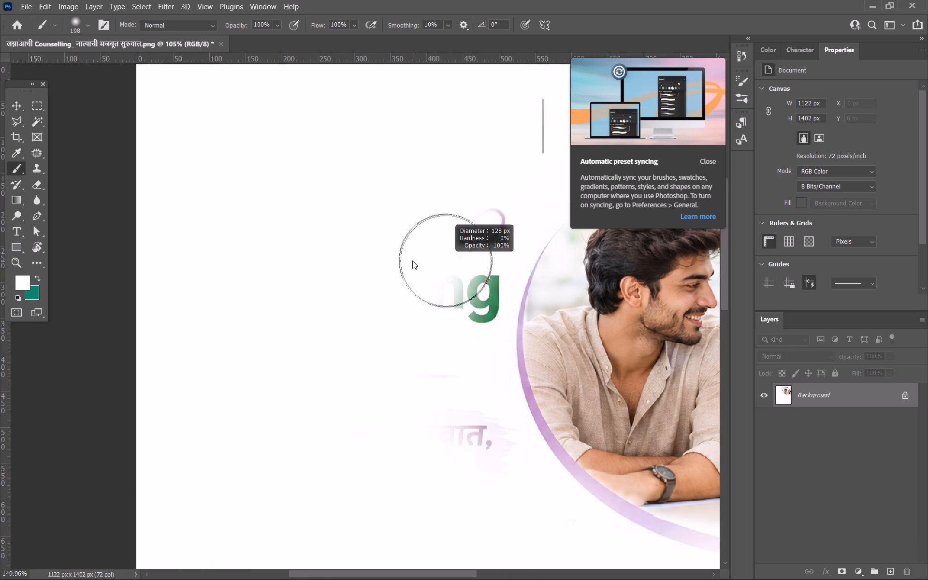
drag(500, 205, 459, 466)
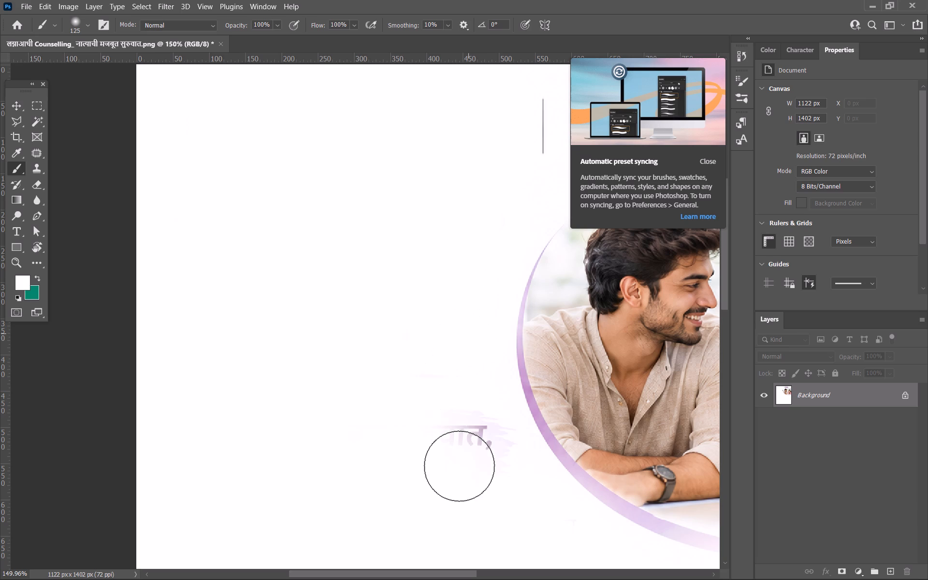
drag(459, 466, 516, 489)
Paint white over the vertical divider and the doctor's name, title and clinic lines above the couple photo.
alt+scroll(367, 329, down, 3)
alt+scroll(367, 329, up, 1)
key(space)
key(space)
key(space)
key(space)
key(space)
key(space)
key(space)
drag(441, 250, 256, 428)
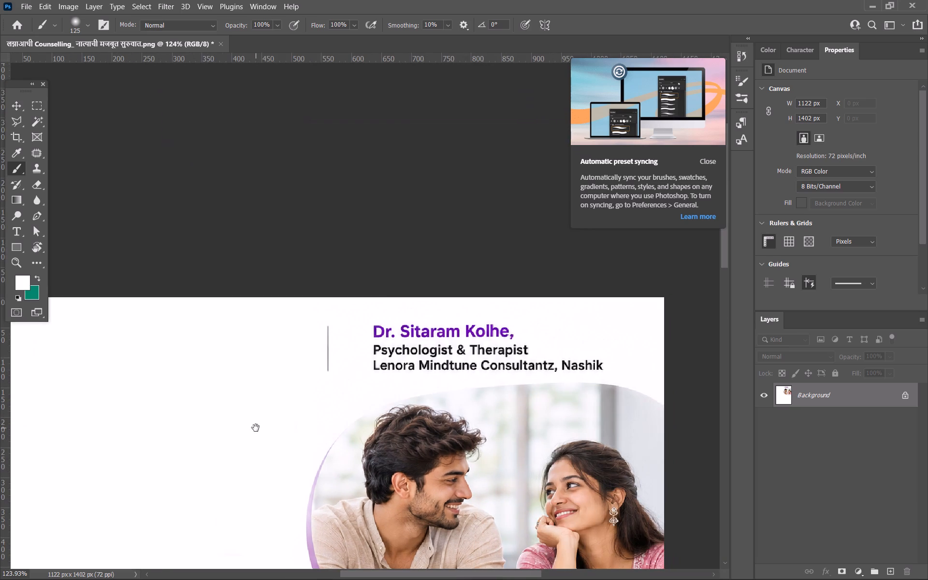
drag(277, 347, 493, 357)
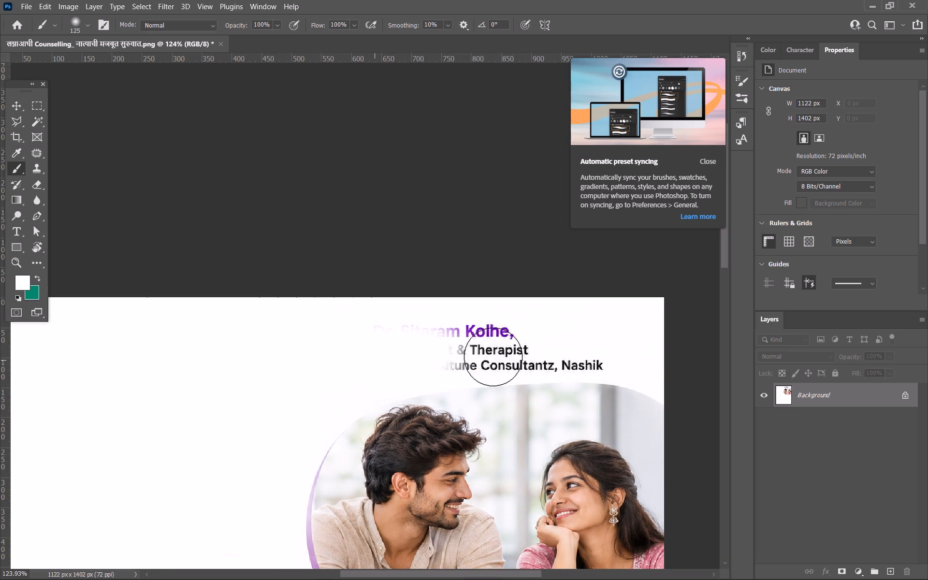
drag(493, 357, 684, 311)
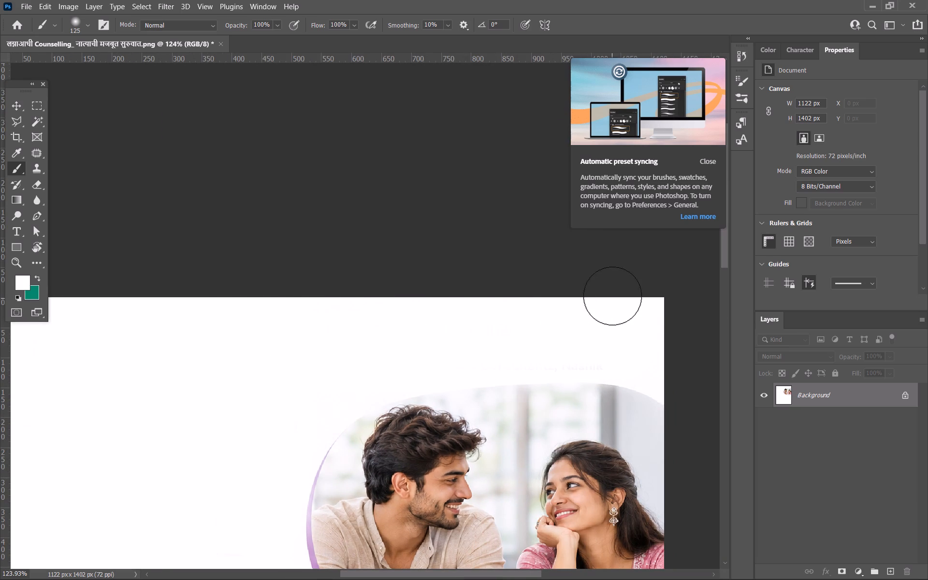
Switch to the Move tool and dismiss the Automatic preset syncing notice.
alt+scroll(607, 298, down, 8)
alt+scroll(582, 361, down, 5)
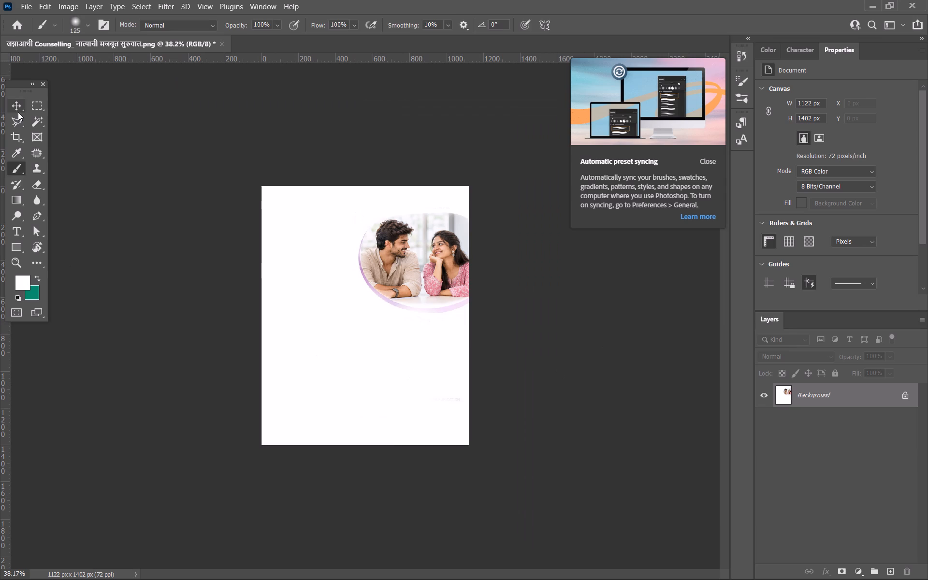
click(18, 112)
click(704, 158)
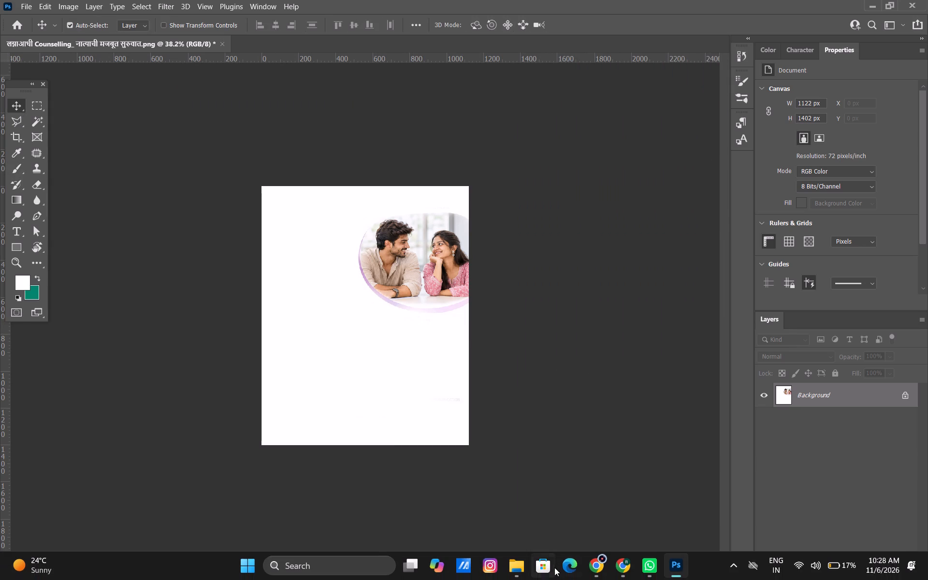
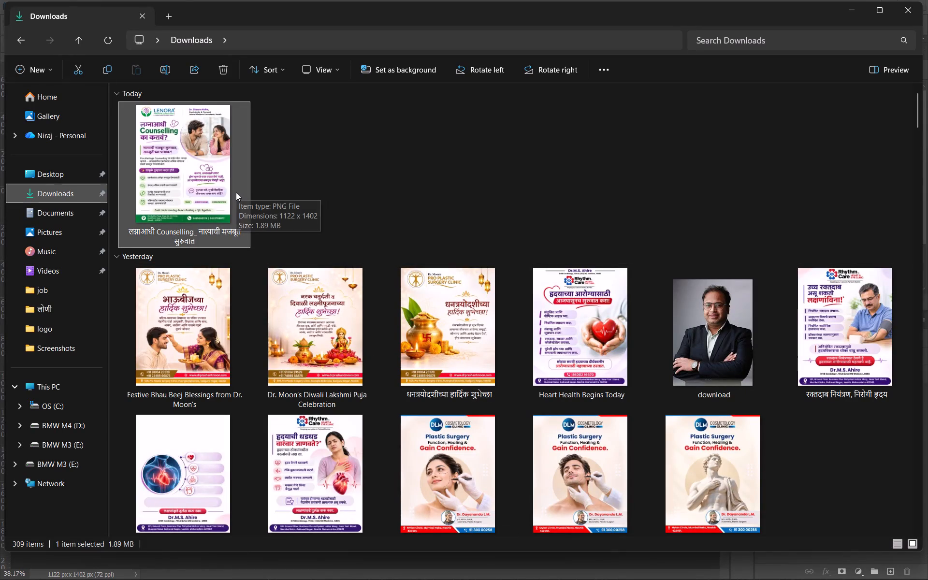
Switch from the Downloads folder back to the open counselling design with the couple photo in Photoshop.
key(alt+Tab)
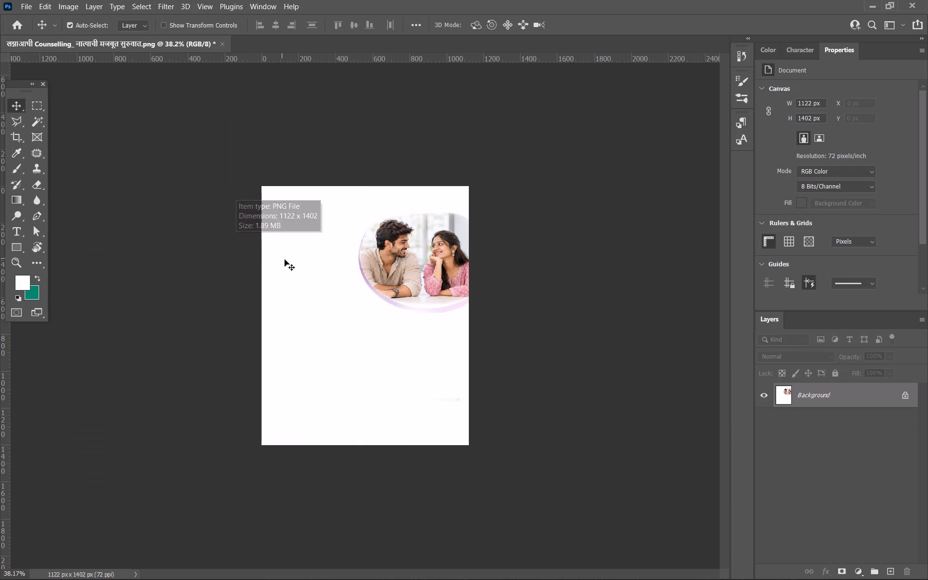
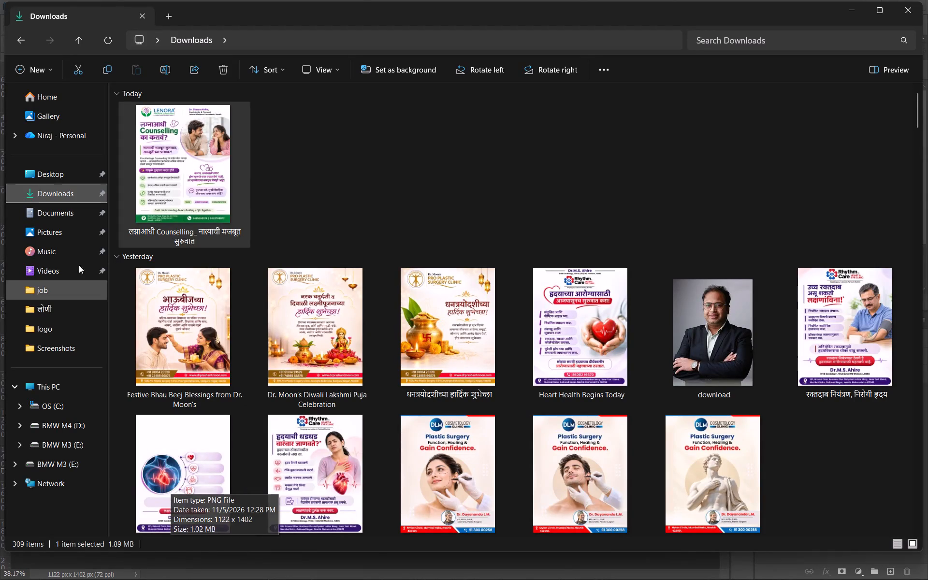
Open the downloaded Lenora counselling design from the Downloads folder in the photo viewer and close the viewer again.
double_click(205, 145)
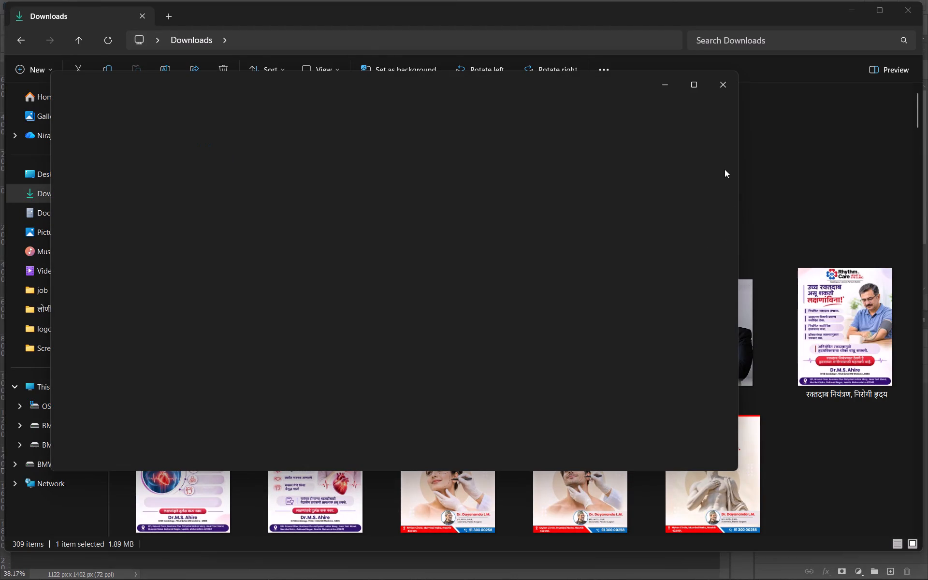
click(726, 88)
Switch from the Downloads folder to the open counselling design in Photoshop.
key(alt+Tab)
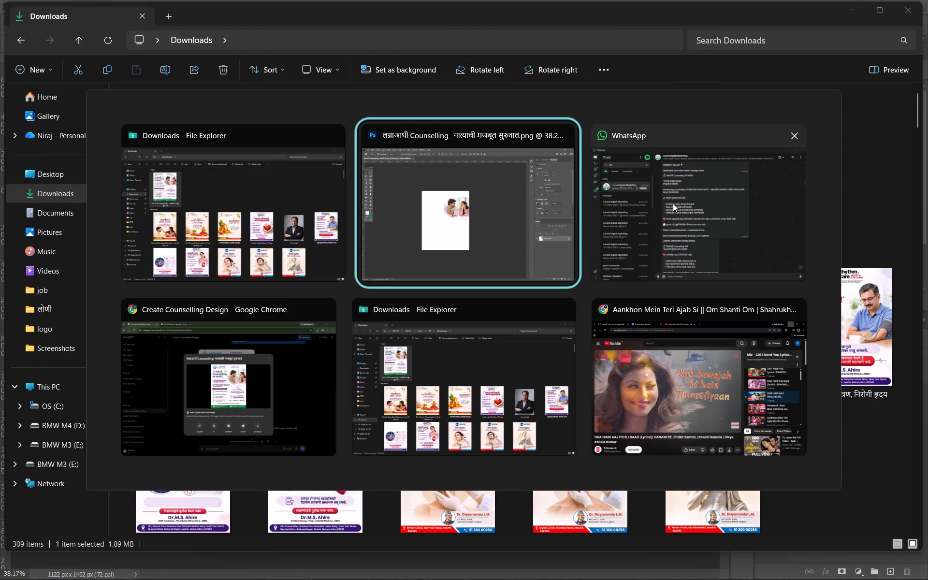
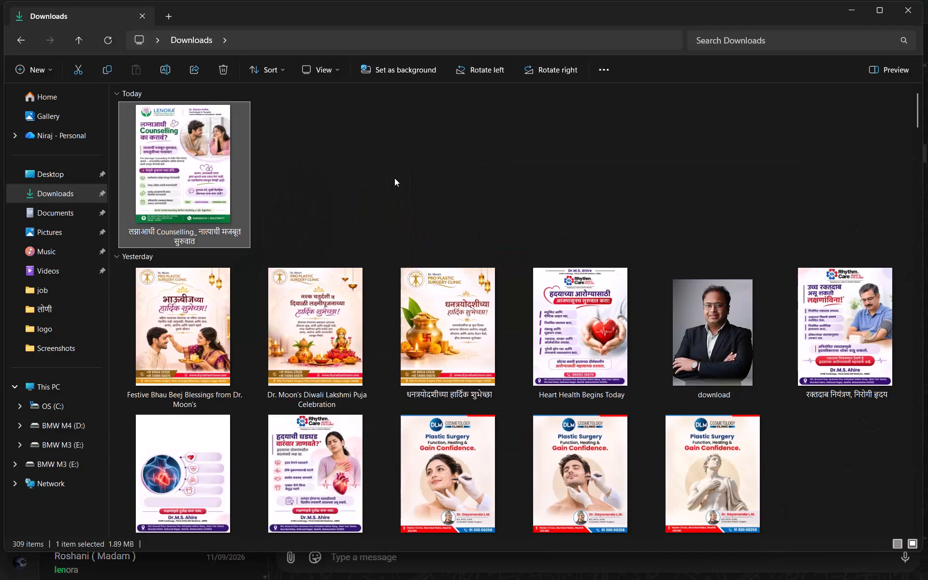
Open lenovra du.psd from the job folder on the BMW M3 (E:) drive, searching the folder for "le".
click(63, 462)
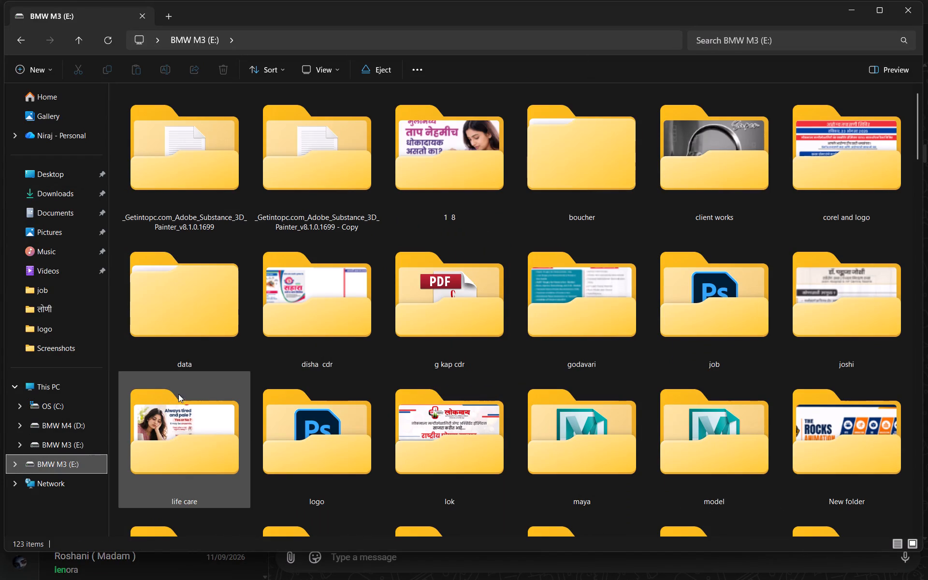
double_click(682, 322)
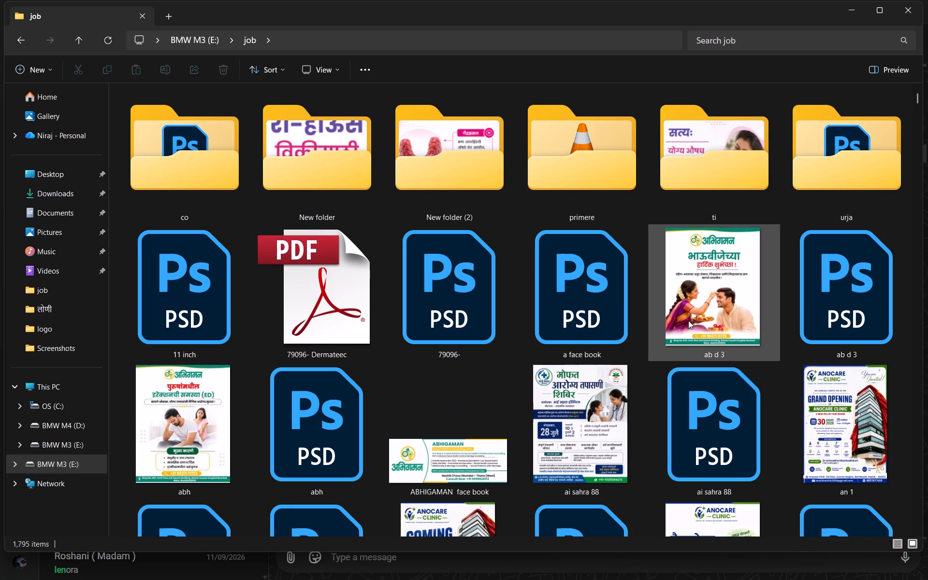
click(735, 47)
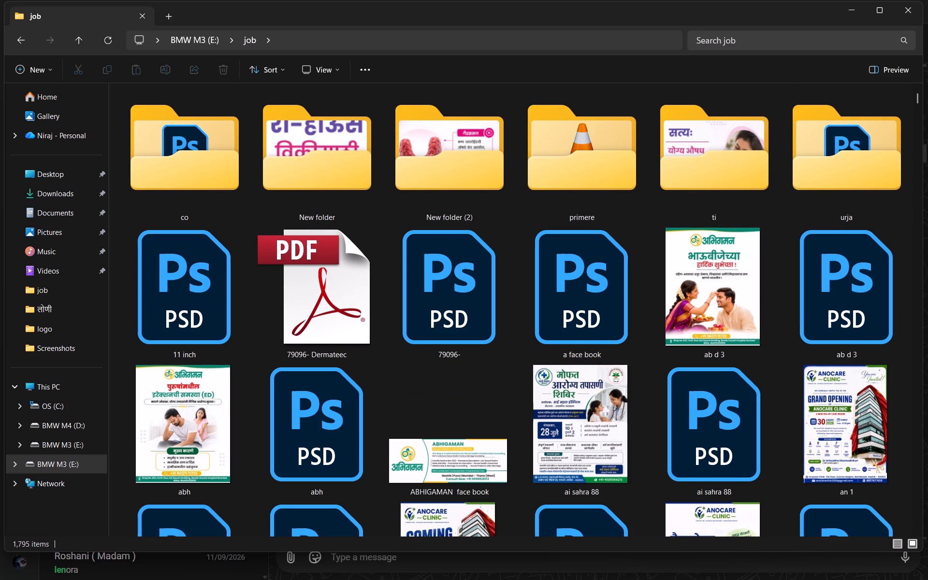
key(semicolon)
key(BackSpace)
text(le)
double_click(428, 116)
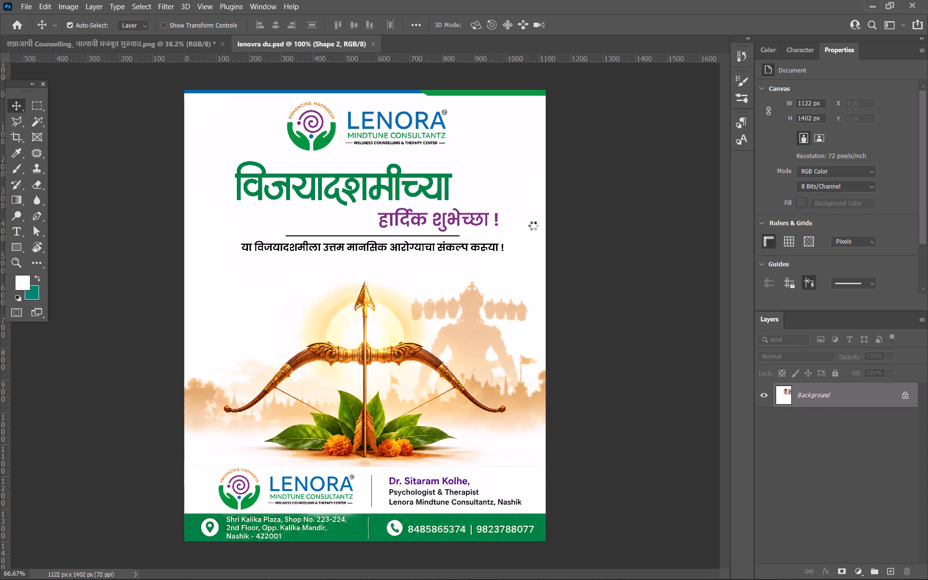
Copy the footer artwork with logo, doctor details and green contact bar from lenovra du.psd into the counselling design.
alt+scroll(333, 379, down, 4)
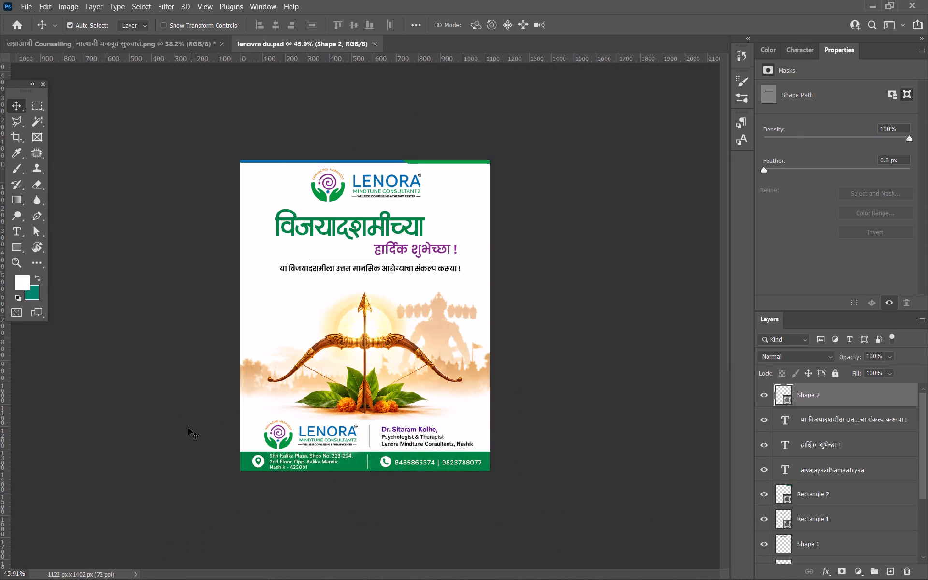
drag(187, 430, 534, 514)
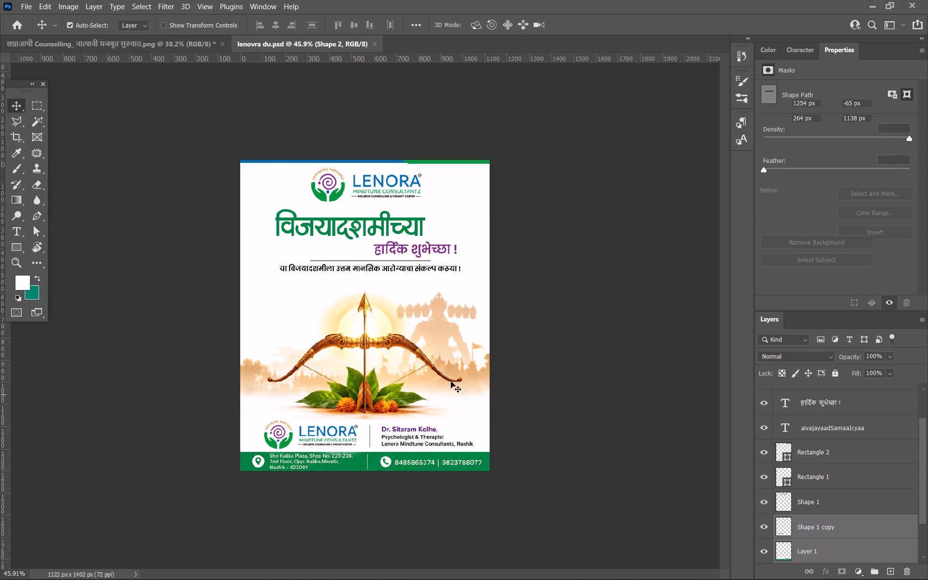
shift+click(443, 394)
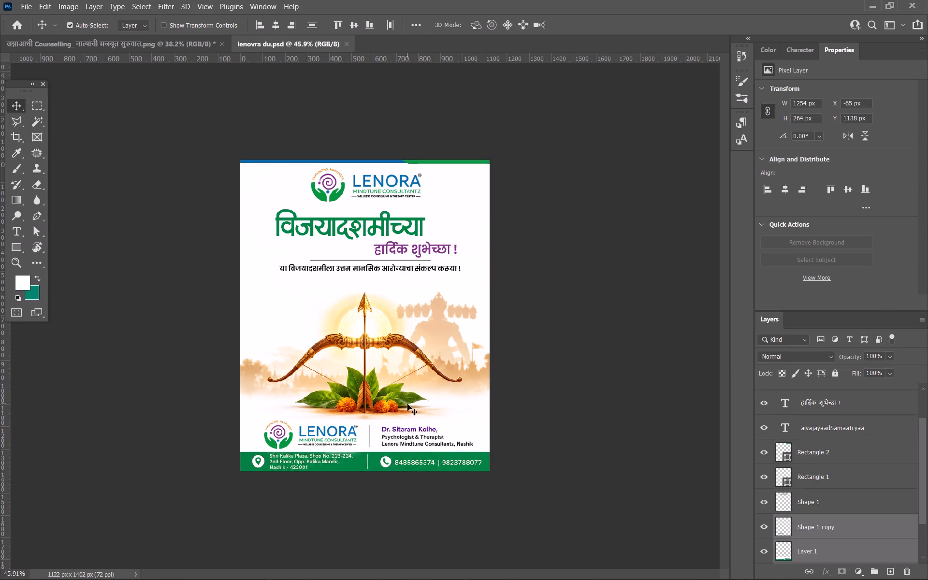
key(ctrl+c)
key(ctrl+c)
click(183, 44)
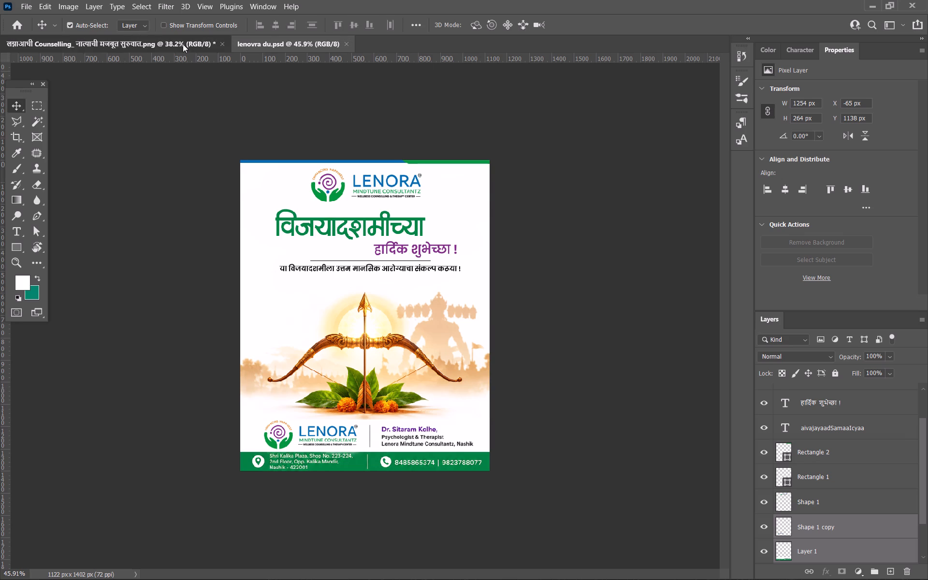
key(ctrl+v)
Move the pasted footer layers to the bottom edge of the page, at X -66 px and Y 1138 px.
alt+scroll(353, 377, up, 3)
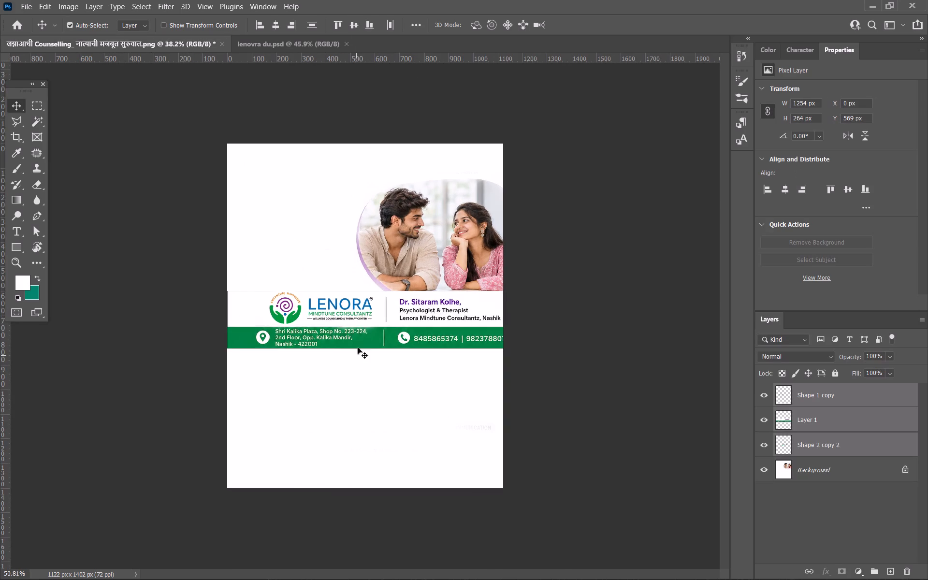
drag(356, 319, 334, 465)
key(Up)
key(Up)
key(Up)
key(Up)
key(Up)
key(Up)
key(Up)
key(Up)
key(Up)
key(Up)
key(Up)
key(Up)
key(Up)
key(Up)
key(Up)
key(Up)
key(Up)
key(Up)
key(Right)
key(Right)
key(Right)
key(Right)
key(Right)
key(Right)
key(Right)
key(Right)
key(Right)
key(Right)
key(Right)
key(Right)
key(Right)
key(Right)
key(Right)
key(Right)
key(Right)
key(Right)
key(Right)
key(Right)
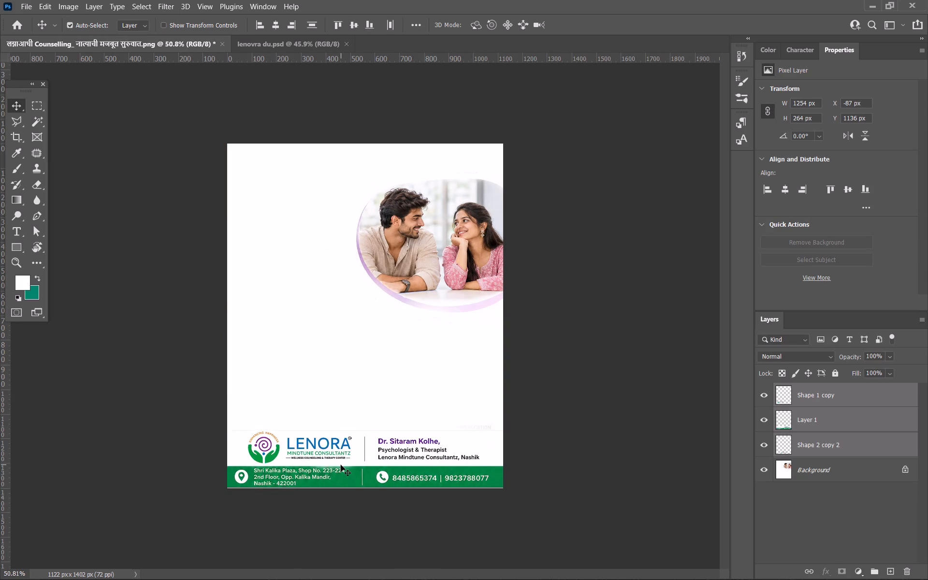
key(Down)
key(Down)
key(Down)
key(Up)
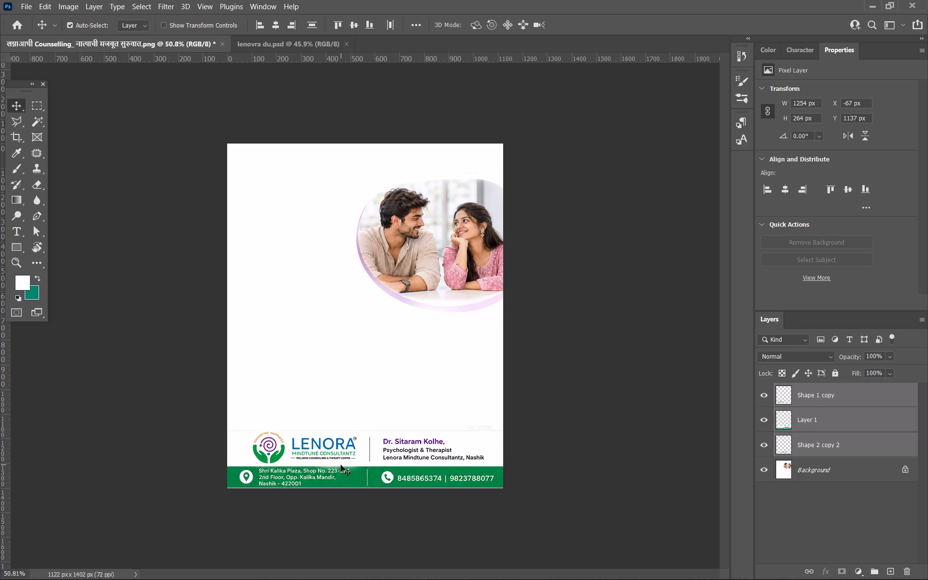
key(Right)
key(Right)
key(Down)
Copy the header logo and the blue and green top bars from lenovra du.psd into the counselling design.
click(255, 43)
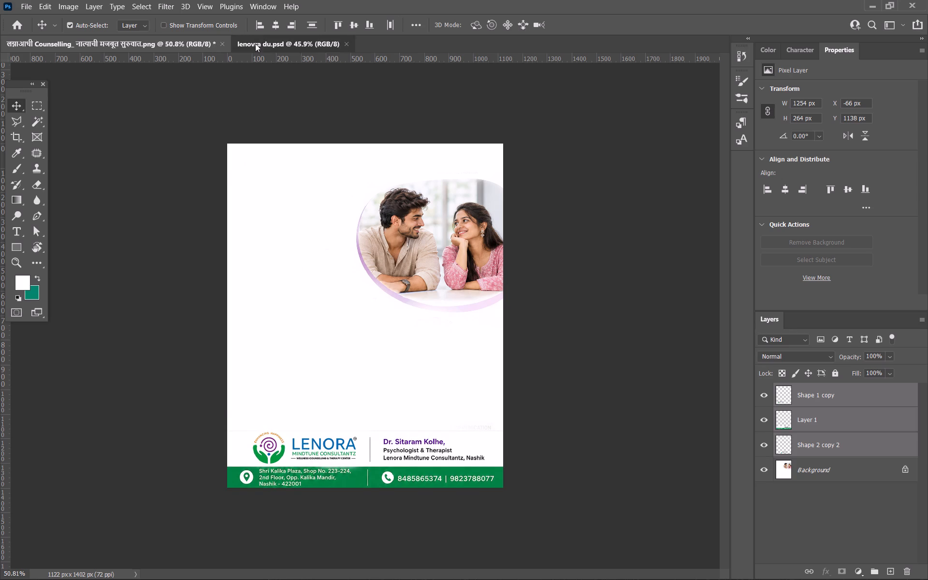
alt+scroll(248, 131, up, 11)
alt+scroll(512, 171, up, 3)
key(space)
key(space)
drag(568, 181, 438, 208)
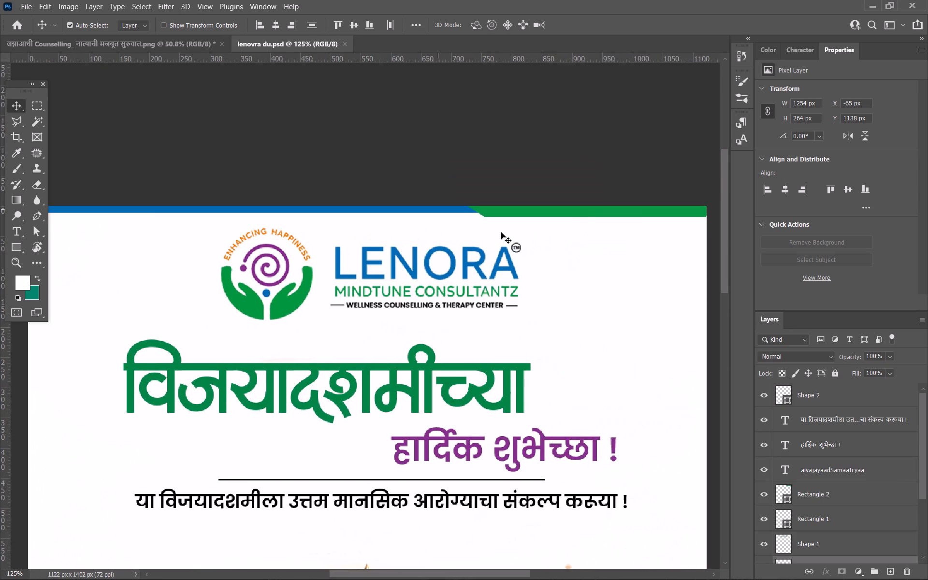
alt+scroll(505, 235, up, 5)
click(494, 247)
shift+click(453, 244)
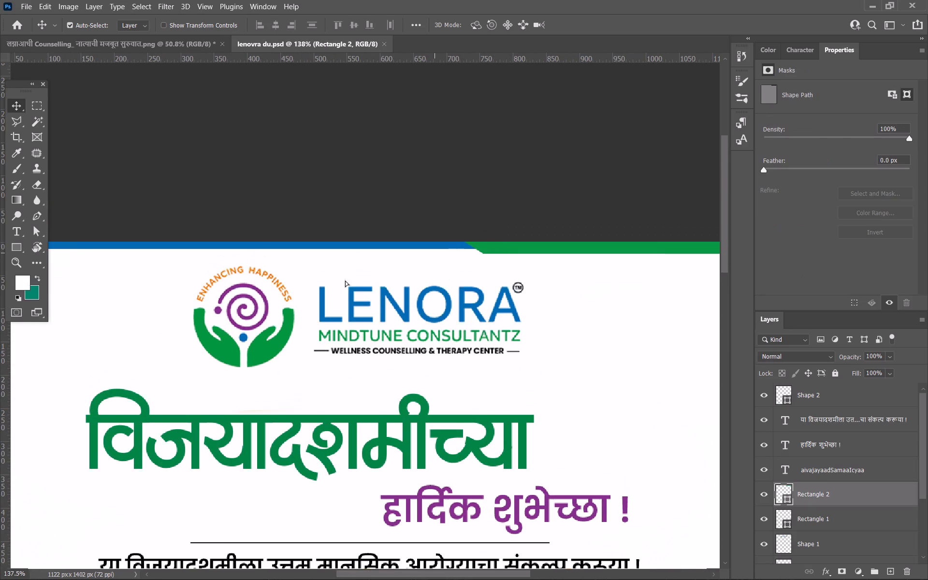
shift+click(263, 341)
key(ctrl+c)
key(ctrl+c)
click(131, 37)
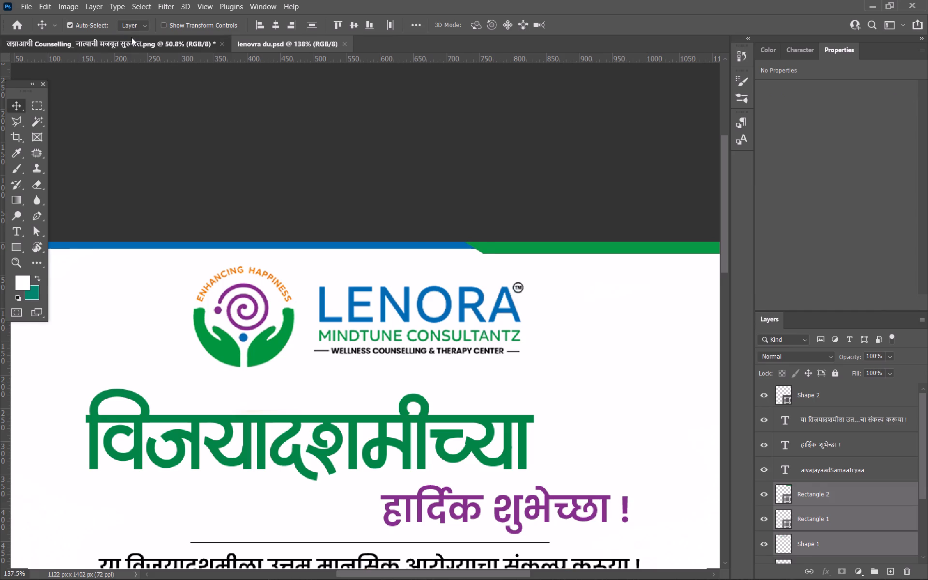
key(ctrl+v)
Move the pasted header layers up so the blue and green bars form a thin strip along the page's top edge.
alt+scroll(287, 284, up, 3)
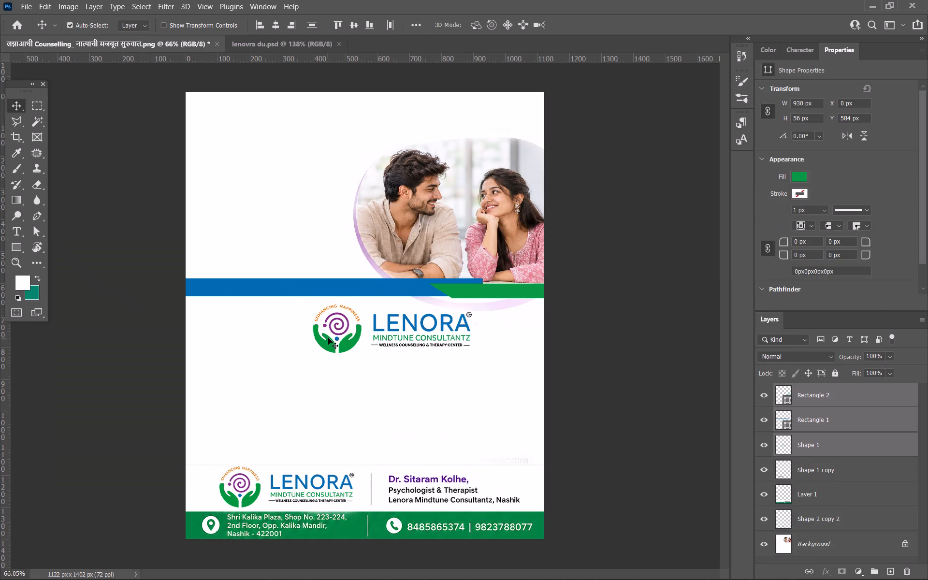
drag(328, 346, 291, 150)
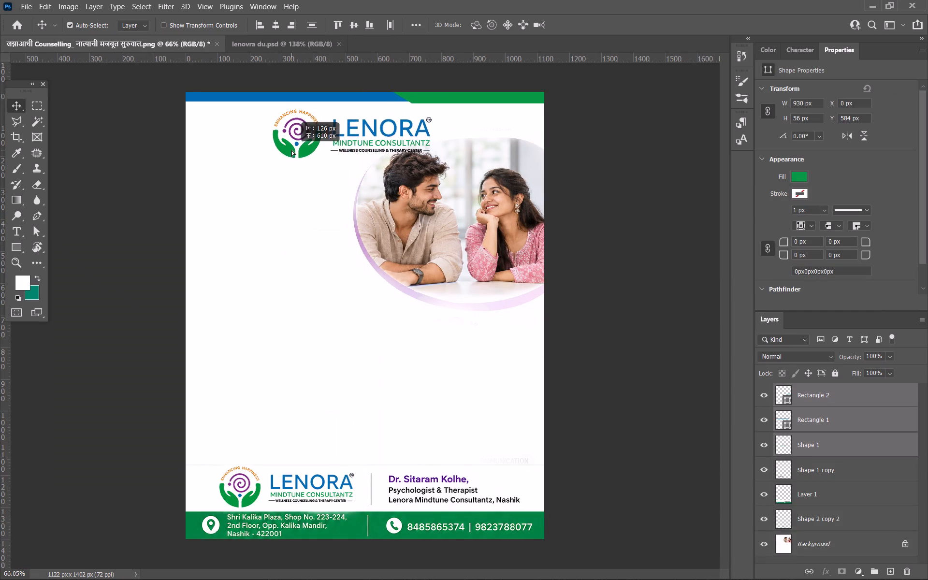
drag(291, 150, 290, 147)
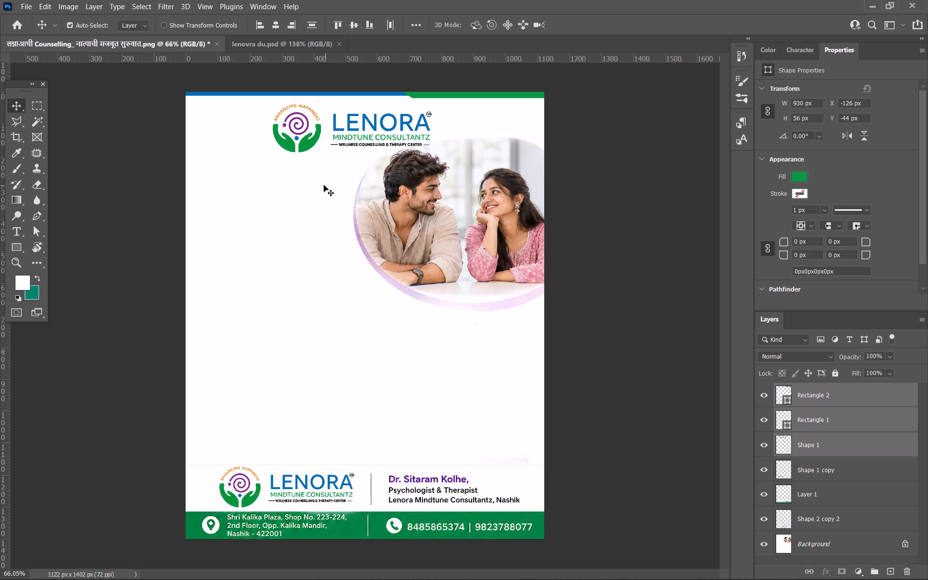
Move only the header logo toward the page's upper-left corner, at about X 64 px and Y 58 px.
alt+scroll(320, 170, up, 4)
key(space)
key(space)
key(space)
key(space)
key(space)
key(space)
key(space)
key(space)
key(space)
key(space)
drag(286, 162, 379, 314)
click(358, 330)
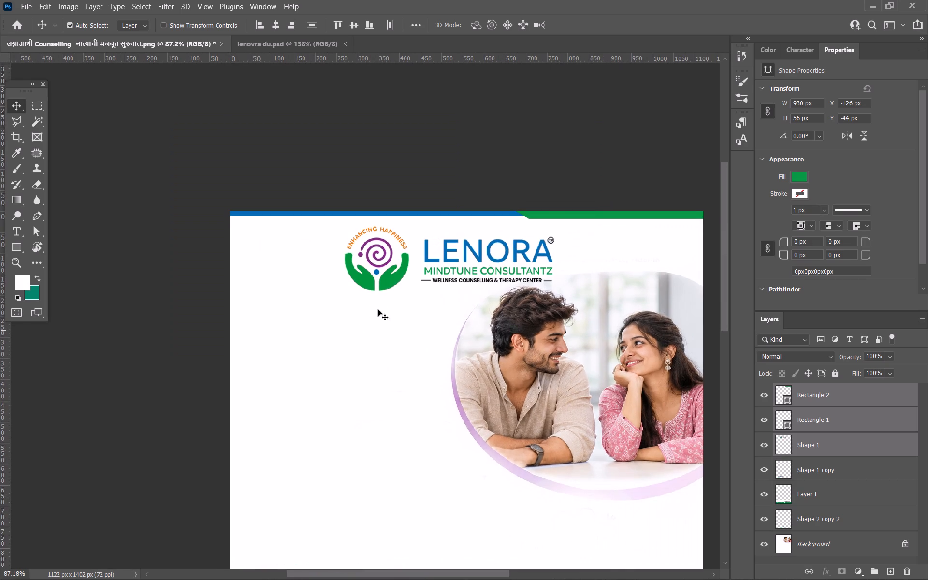
alt+scroll(379, 302, up, 5)
drag(390, 276, 259, 290)
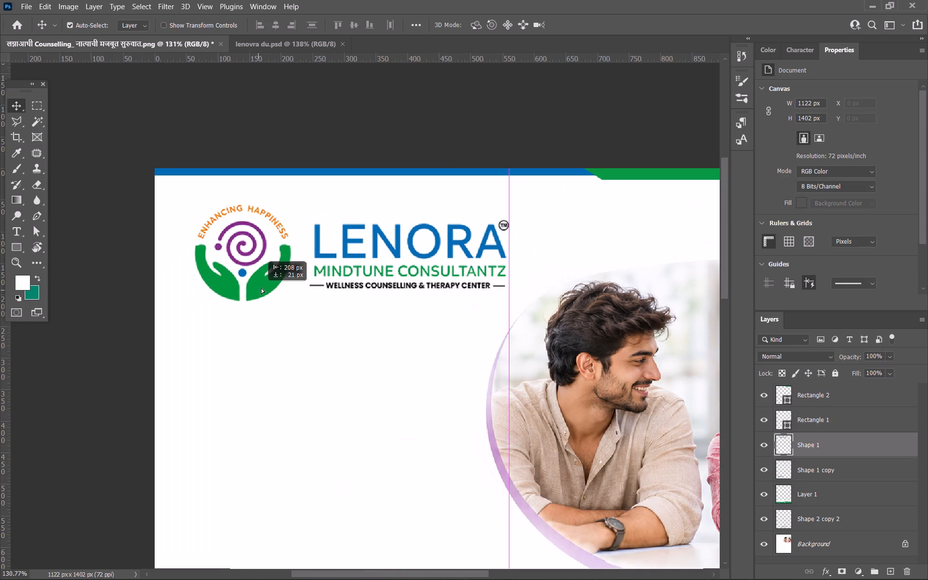
Unlock the Background layer and scale the couple photo up to about 105.7%, keeping its top-right corner fixed.
alt+scroll(284, 284, down, 10)
key(space)
key(space)
key(space)
key(space)
key(space)
key(space)
key(space)
key(space)
drag(369, 351, 332, 306)
alt+scroll(345, 314, down, 4)
alt+scroll(345, 315, up, 1)
alt+scroll(345, 315, down, 3)
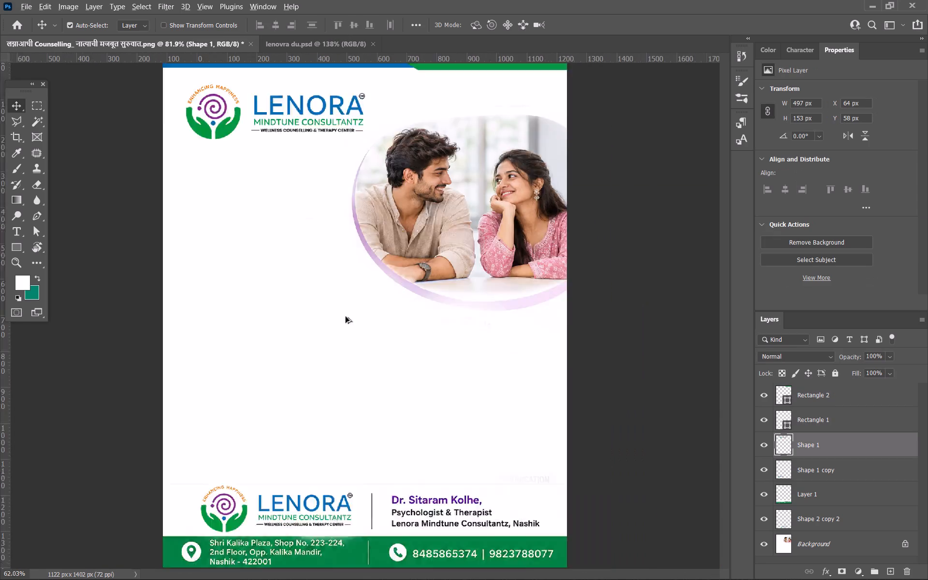
click(414, 264)
key(ctrl+t)
scroll(821, 533, down, 2)
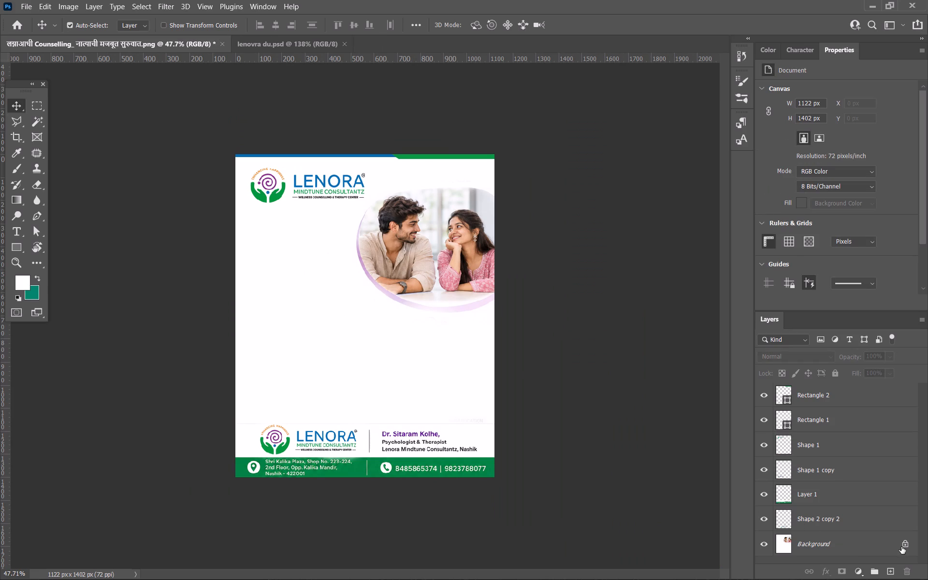
click(901, 547)
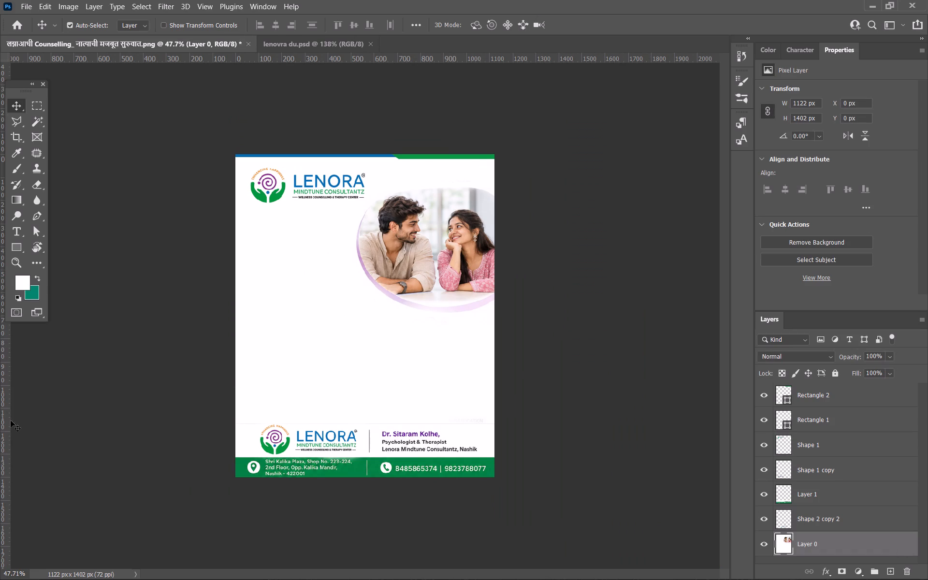
key(ctrl+t)
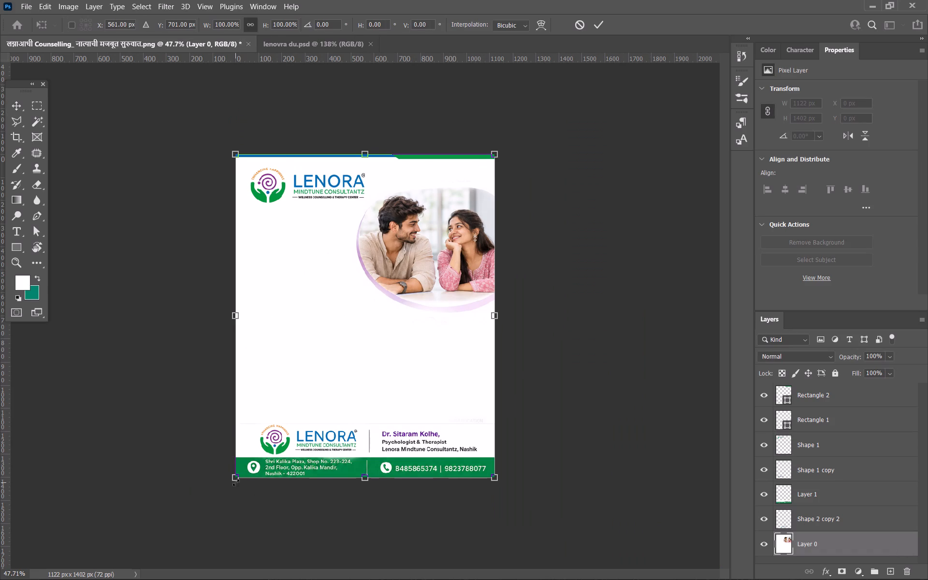
drag(233, 479, 215, 496)
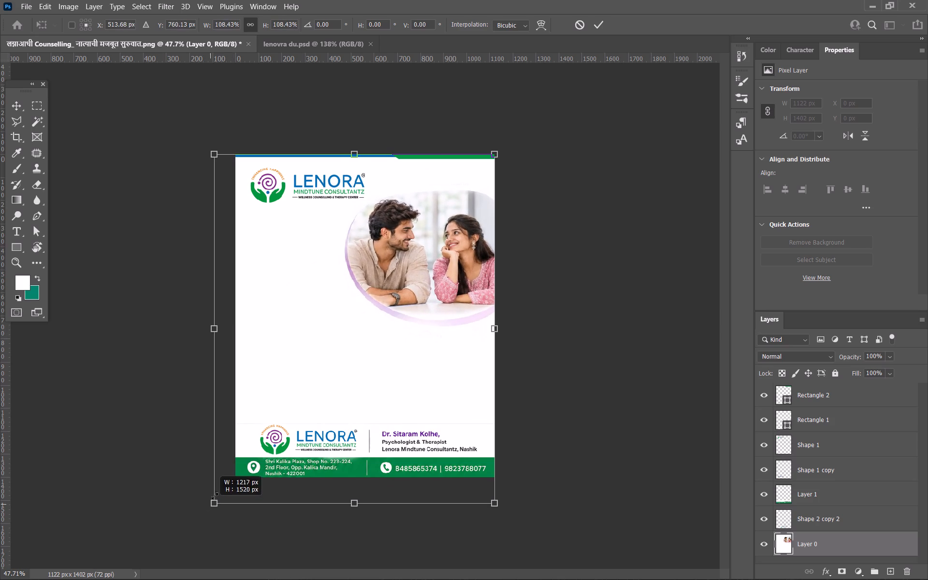
drag(215, 496, 215, 495)
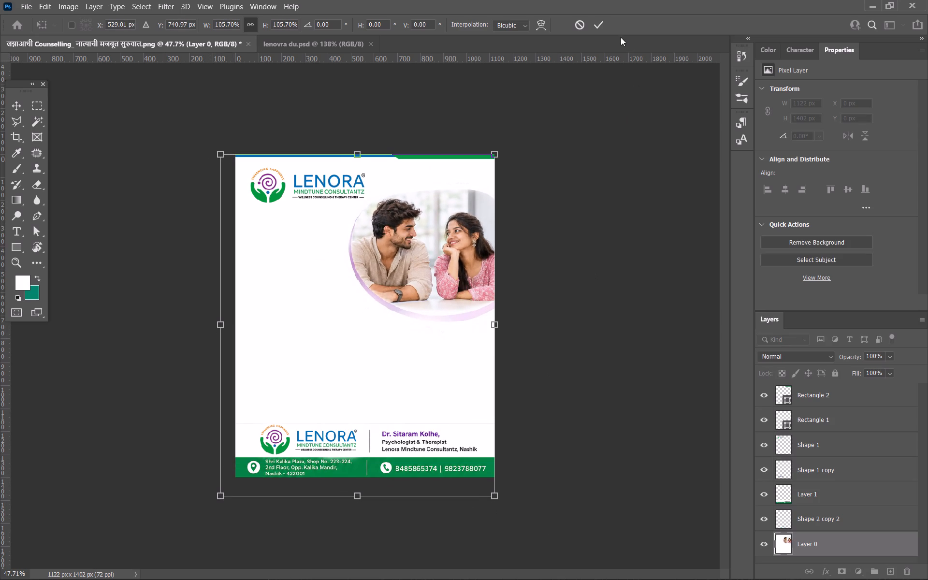
click(598, 22)
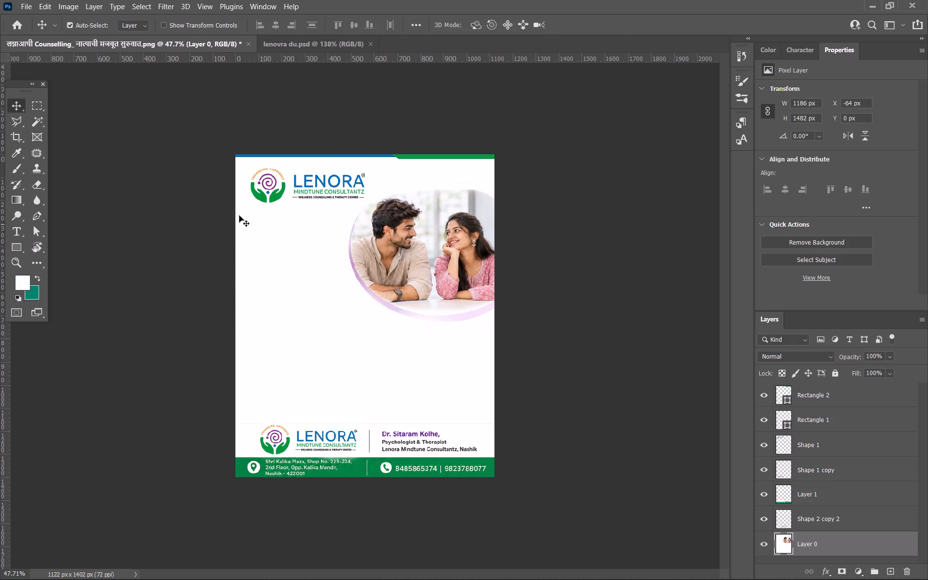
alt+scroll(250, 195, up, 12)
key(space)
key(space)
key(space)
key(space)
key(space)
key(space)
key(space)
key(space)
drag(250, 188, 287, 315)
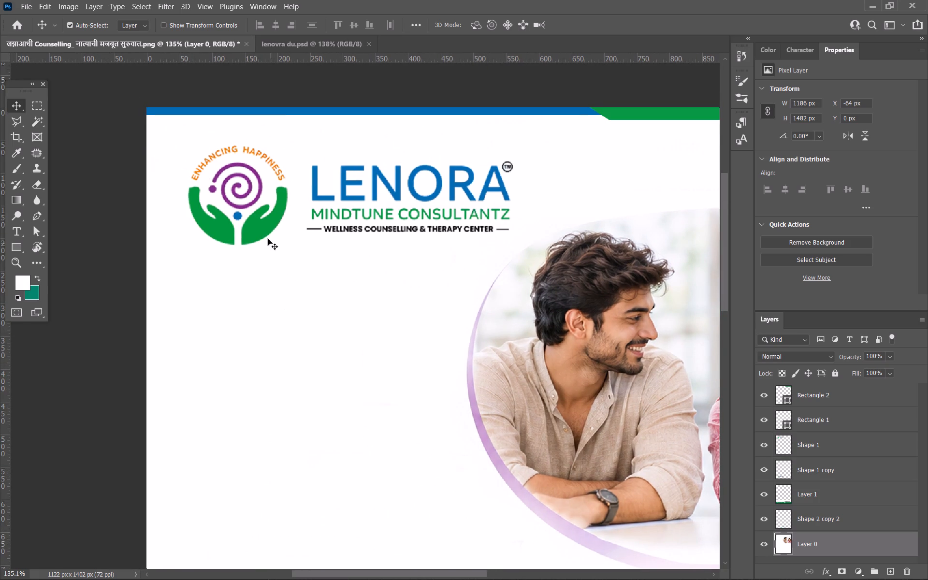
Nudge the header logo up and toward the page's left edge, to about X 50 px and Y 45 px.
drag(265, 228, 256, 220)
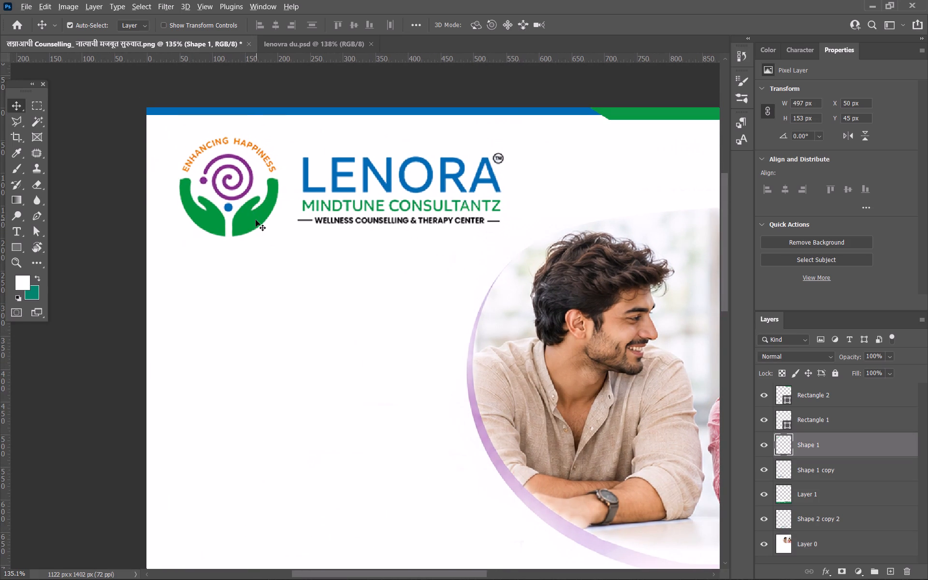
Bring up the lenovra du.psd source document and close it, leaving only the counselling design open.
alt+scroll(256, 222, down, 9)
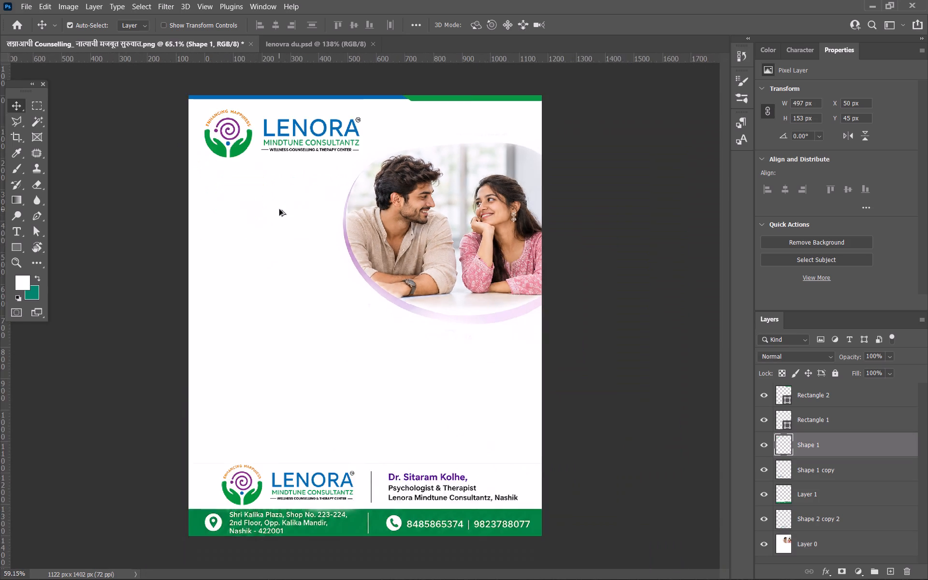
alt+scroll(279, 209, down, 2)
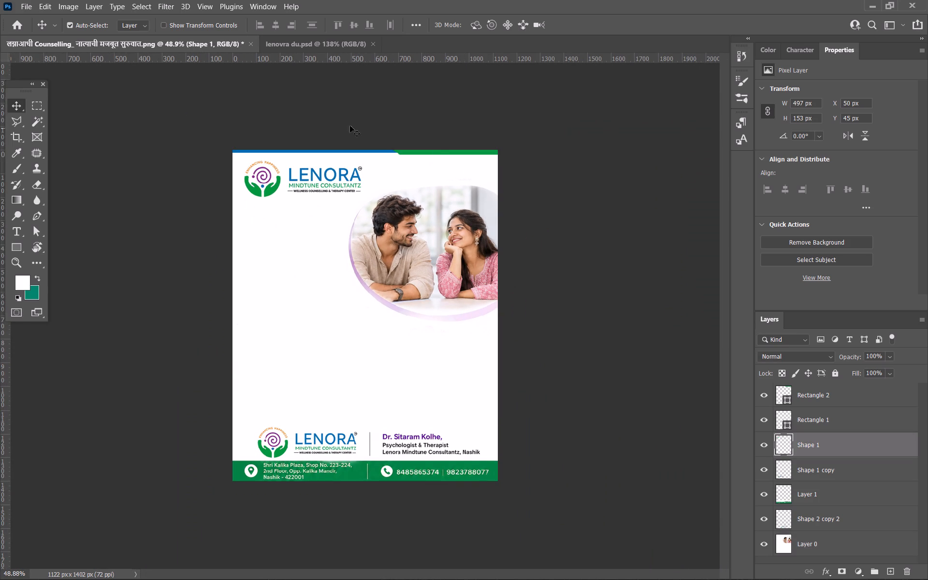
click(329, 49)
alt+scroll(302, 101, down, 3)
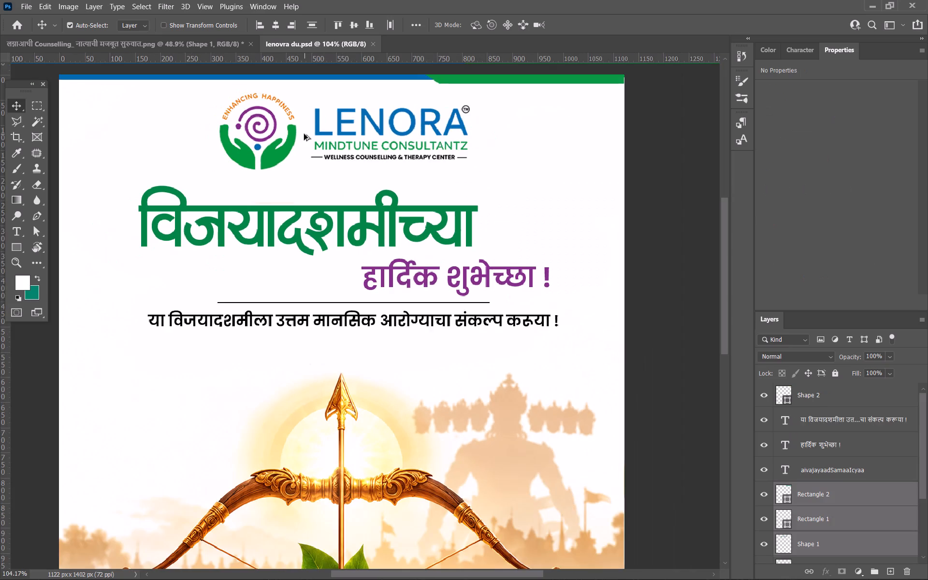
alt+scroll(329, 80, down, 3)
click(376, 44)
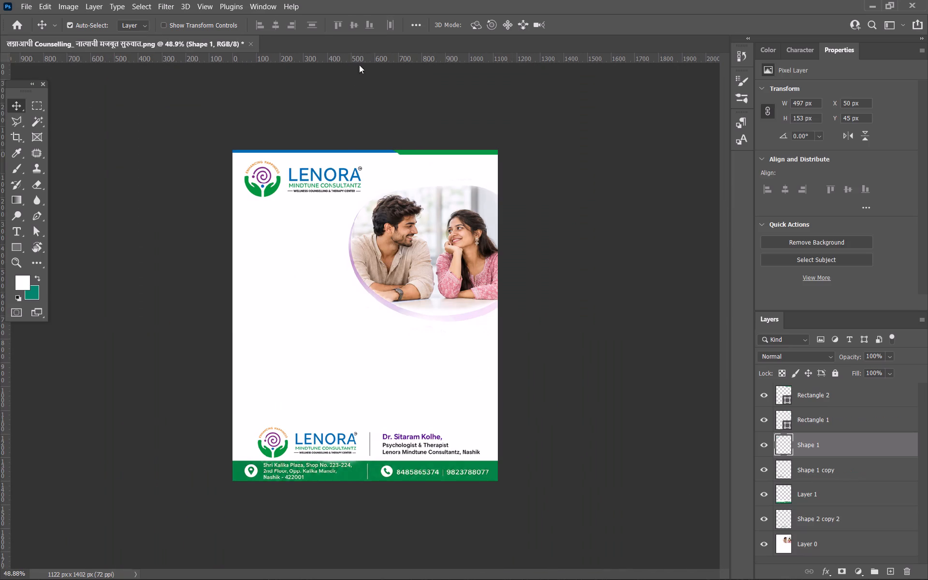
Switch from the counselling design to another open application.
alt+scroll(368, 377, up, 2)
key(alt+Tab)
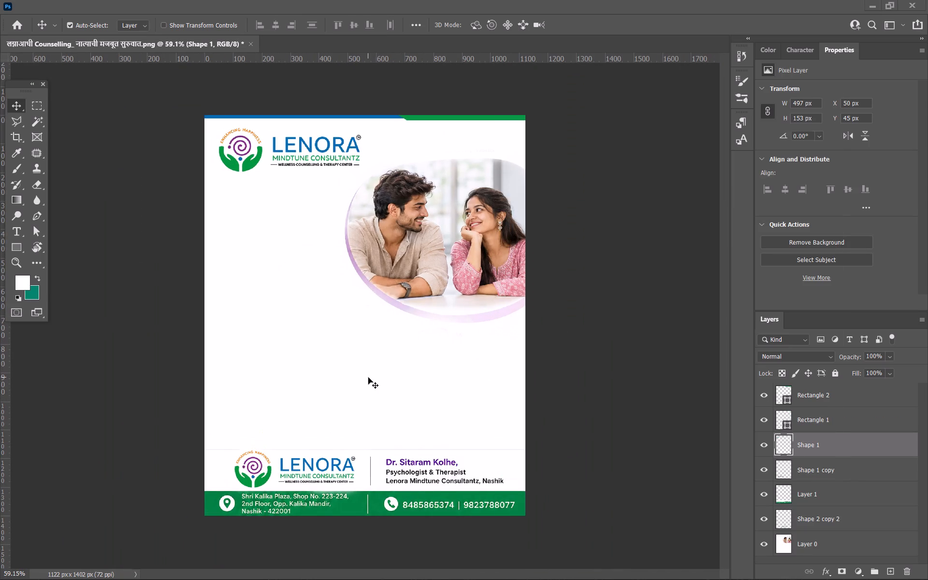
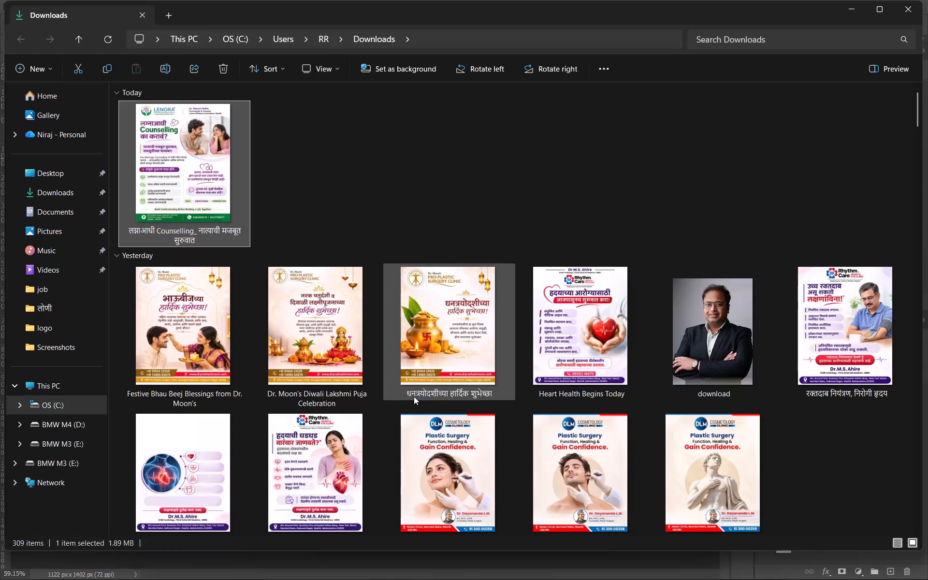
Switch from the Downloads folder back to the counselling design in Photoshop.
key(alt+Tab)
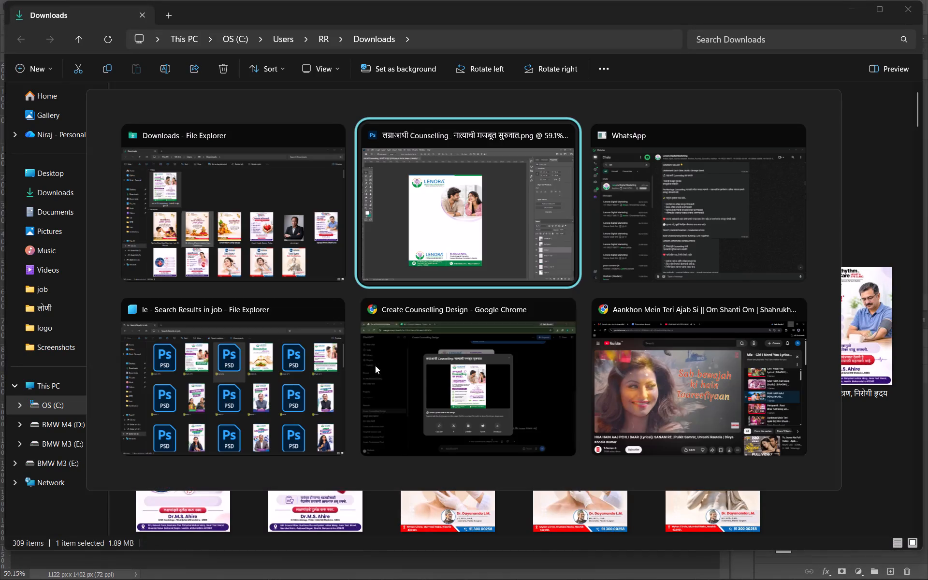
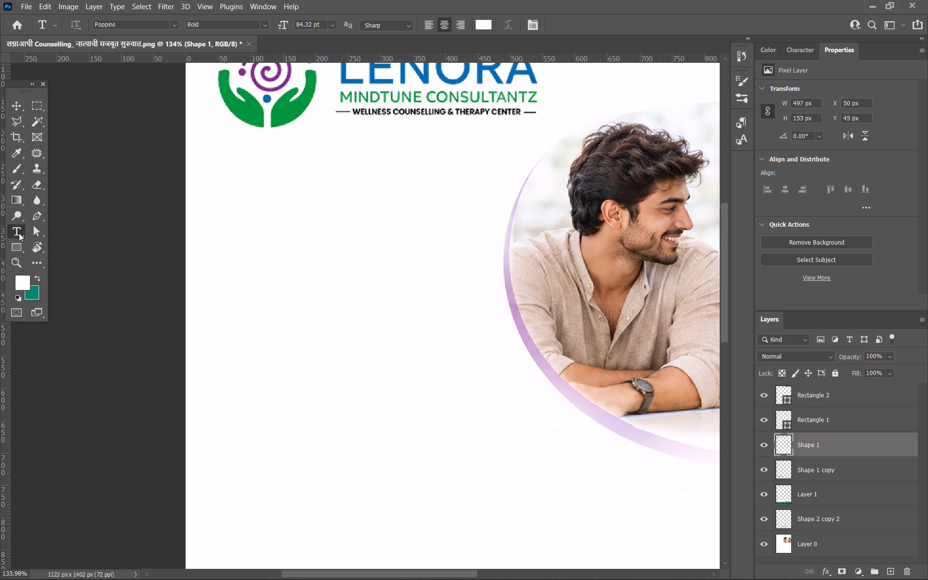
Add a text layer in the blank area below the header logo and paste the copied text into it.
click(232, 188)
key(ctrl+v)
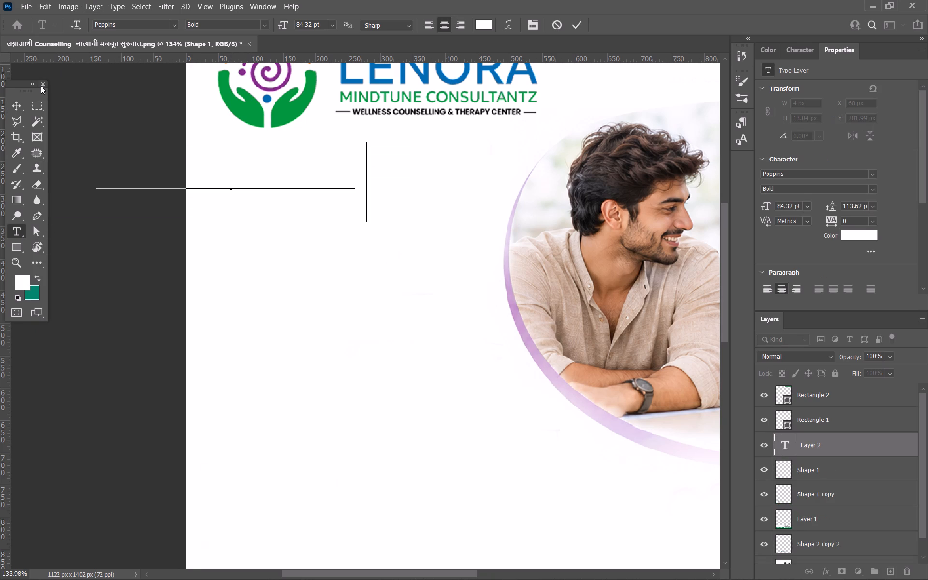
Finish editing the heading text लग्नाआधी so it is kept as its own text layer.
click(14, 107)
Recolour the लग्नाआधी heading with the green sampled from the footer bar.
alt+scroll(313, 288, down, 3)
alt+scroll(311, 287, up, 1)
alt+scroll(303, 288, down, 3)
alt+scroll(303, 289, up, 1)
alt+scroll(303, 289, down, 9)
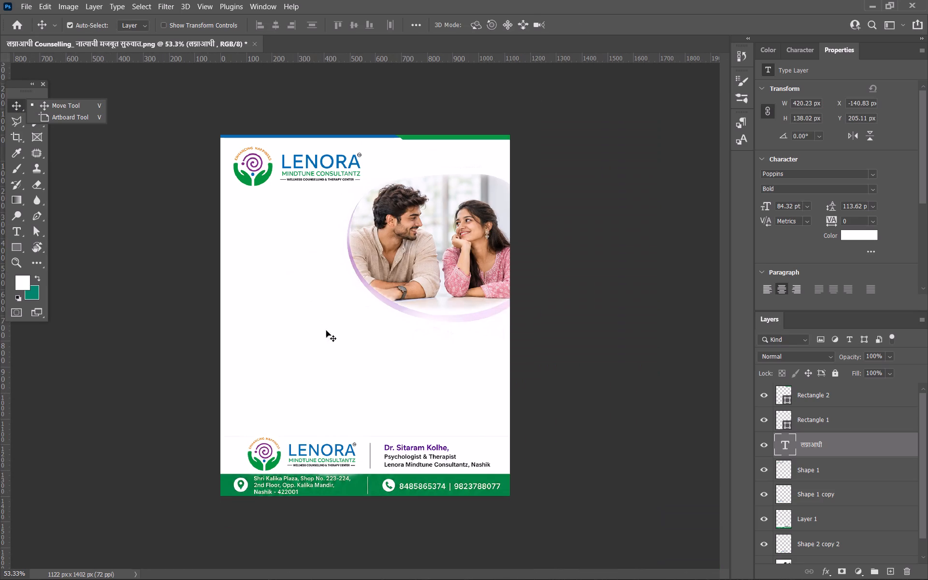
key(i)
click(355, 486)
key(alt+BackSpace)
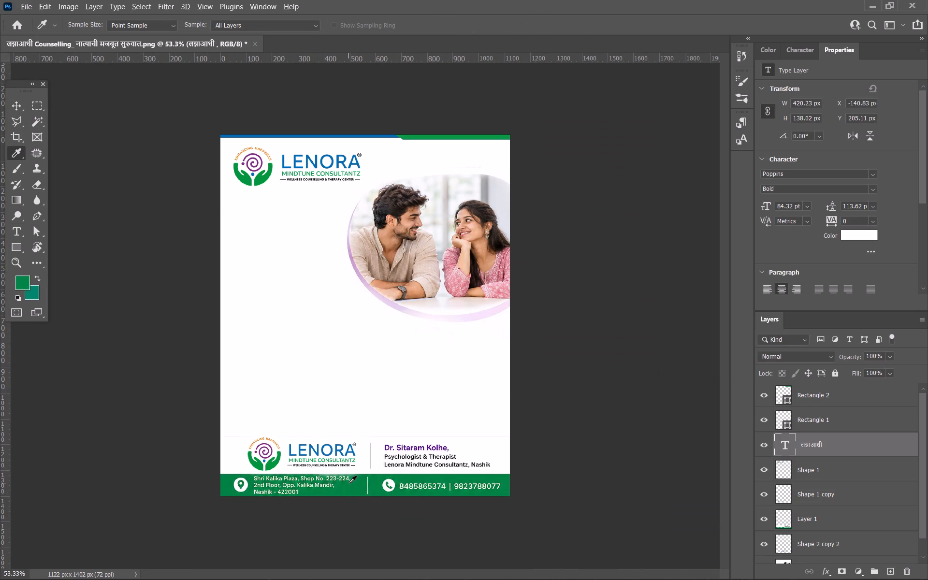
Recolour the लग्नाआधी heading with the purple sampled from the header logo's emblem.
alt+scroll(174, 165, up, 14)
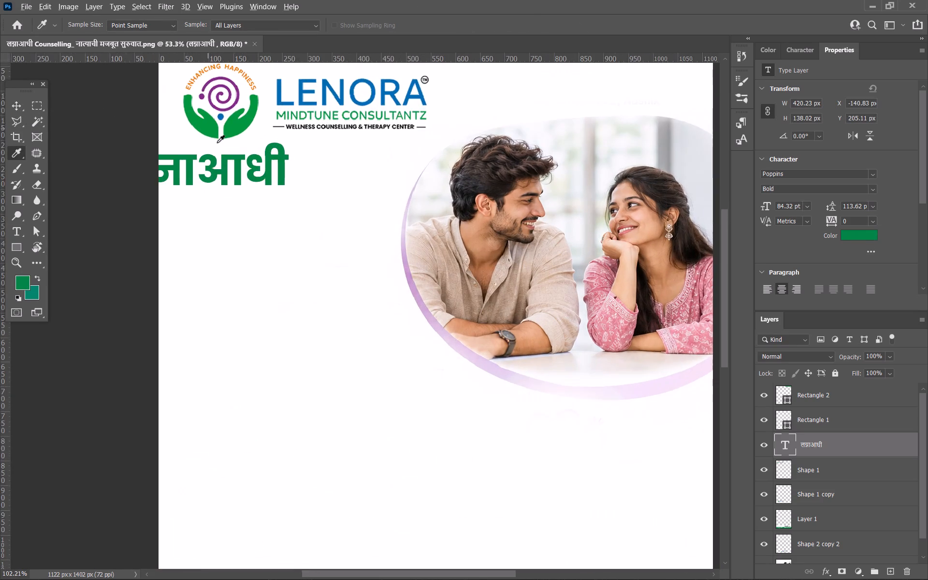
key(space)
key(space)
key(space)
key(space)
key(space)
key(space)
key(space)
key(space)
key(space)
key(space)
key(space)
key(space)
key(space)
key(space)
key(space)
drag(215, 137, 228, 215)
alt+scroll(228, 215, up, 5)
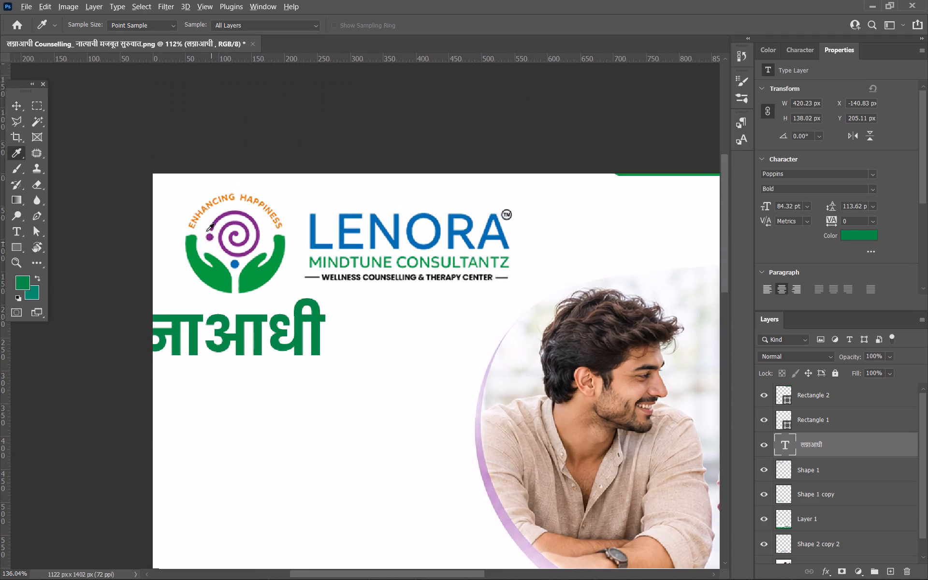
click(210, 256)
alt+scroll(223, 256, down, 5)
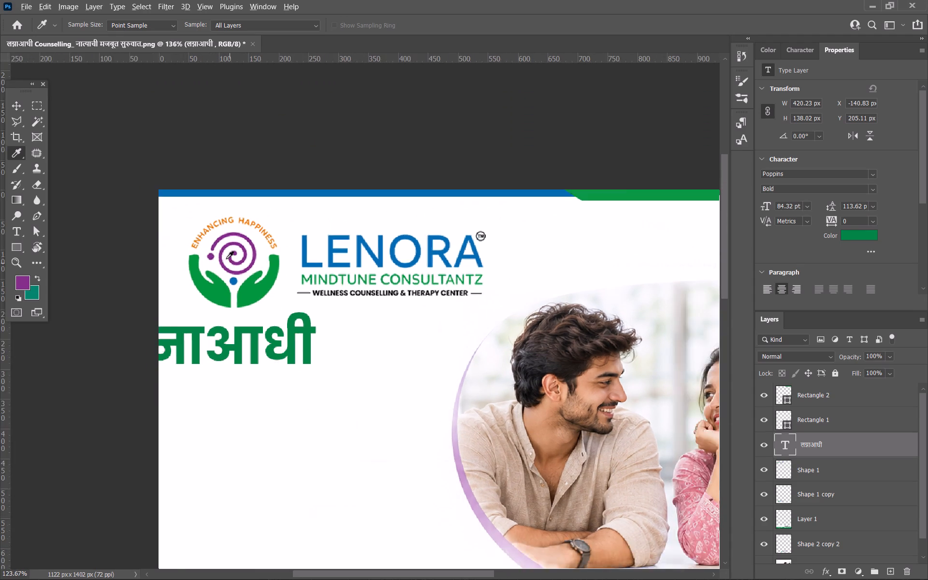
alt+scroll(226, 259, down, 4)
key(alt+BackSpace)
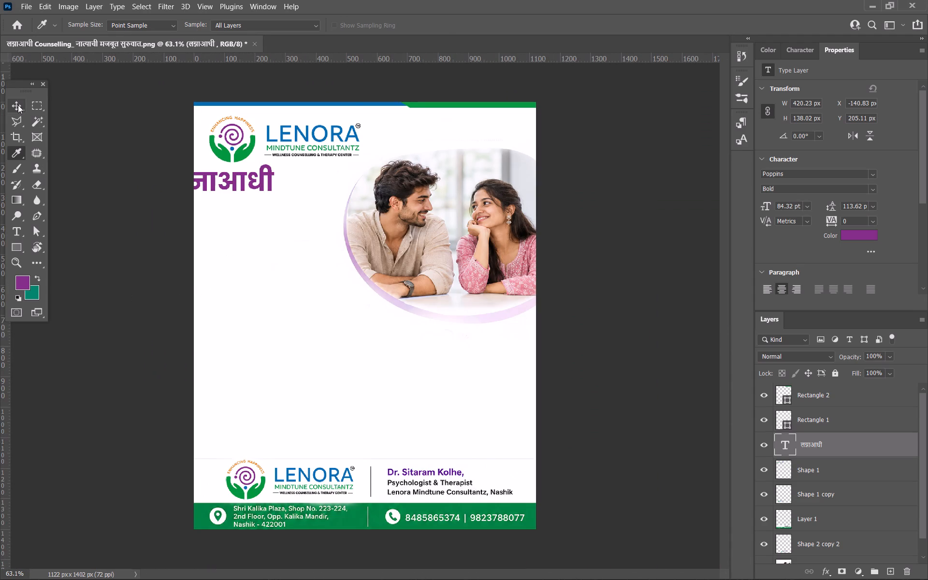
Move the लग्नाआधी heading about 189 px right and 44 px down, below the header logo and aligned with its left edge.
click(18, 105)
alt+scroll(388, 183, up, 5)
drag(209, 166, 241, 173)
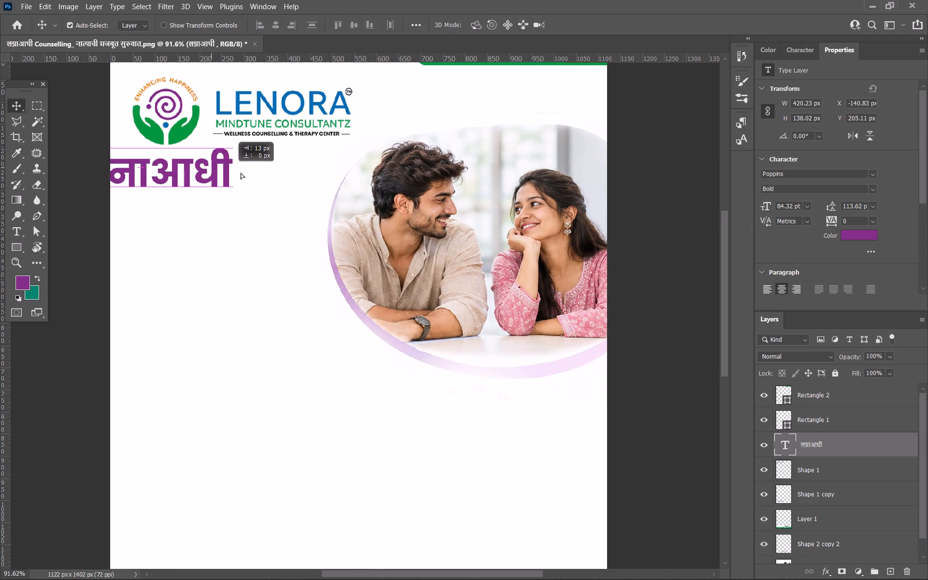
drag(241, 173, 294, 177)
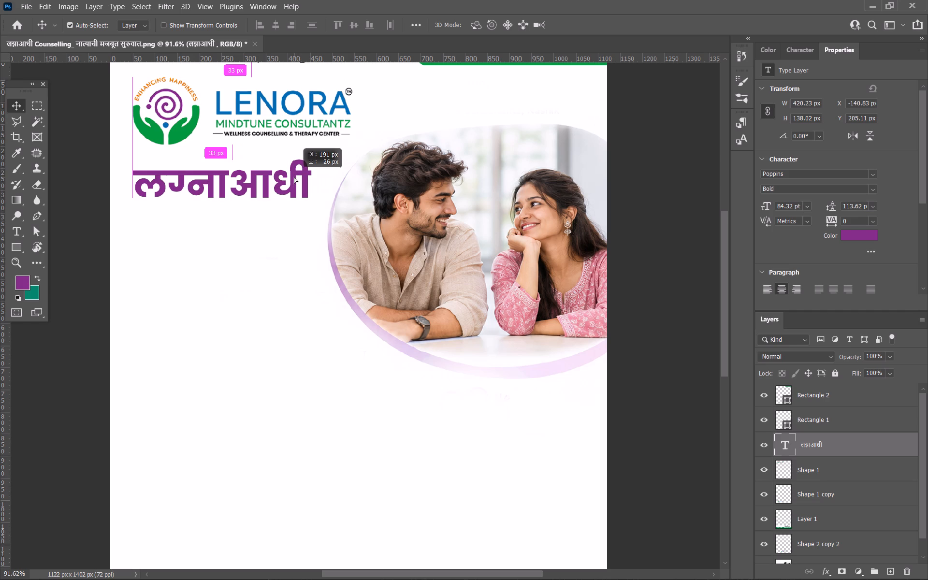
drag(294, 177, 291, 186)
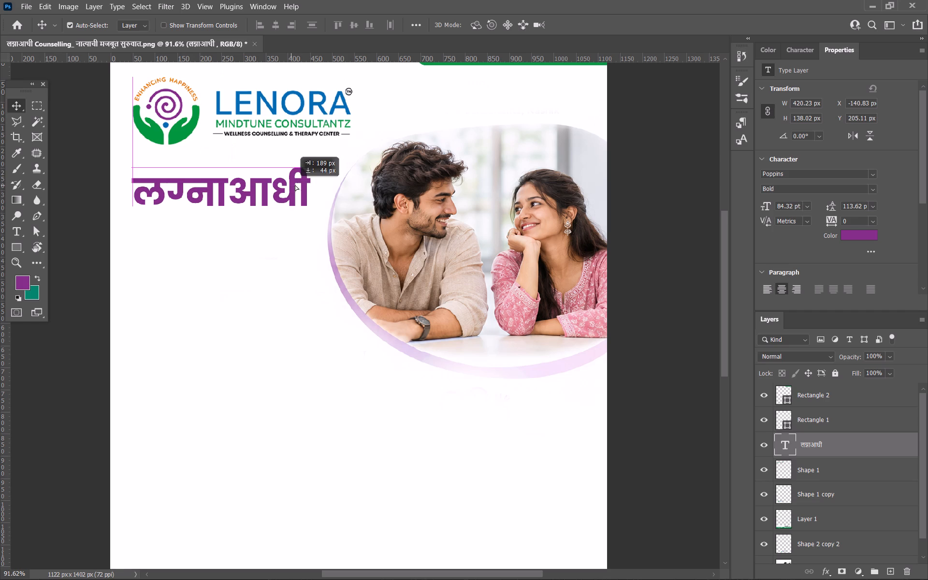
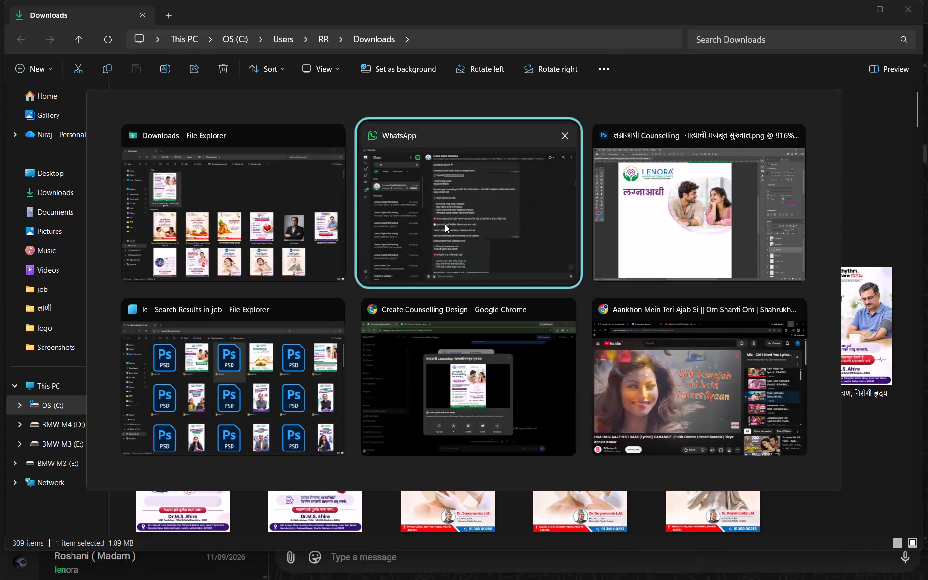
Duplicate the लग्नाआधी heading below itself in Photoshop and replace its text with Counselling / का करावं? on two left-aligned lines.
key(alt+Tab)
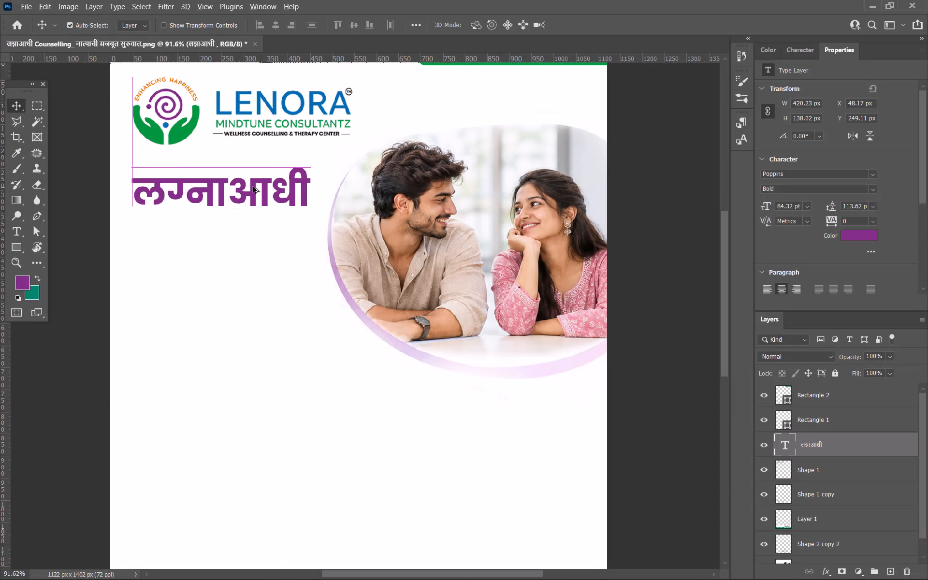
alt+drag(252, 186, 247, 232)
double_click(247, 232)
key(ctrl+v)
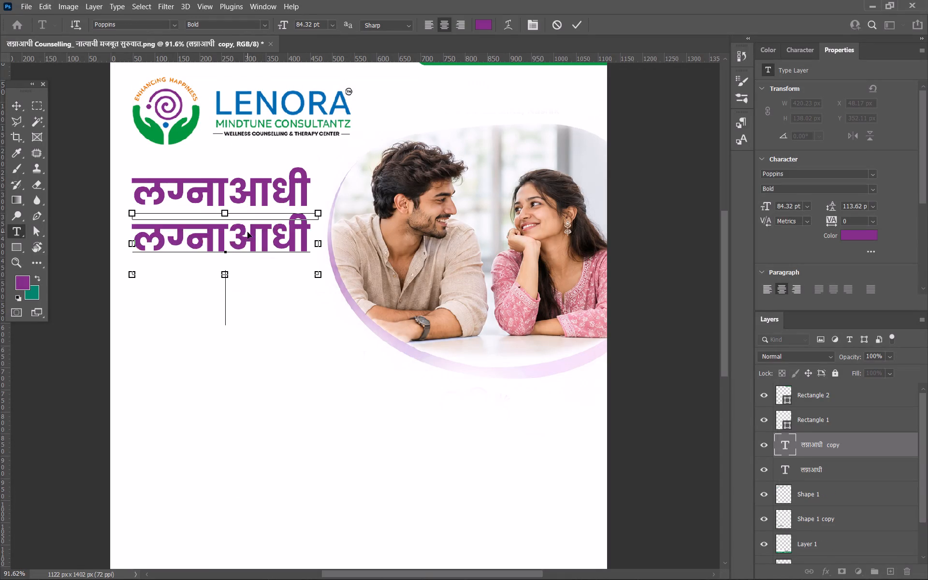
click(264, 245)
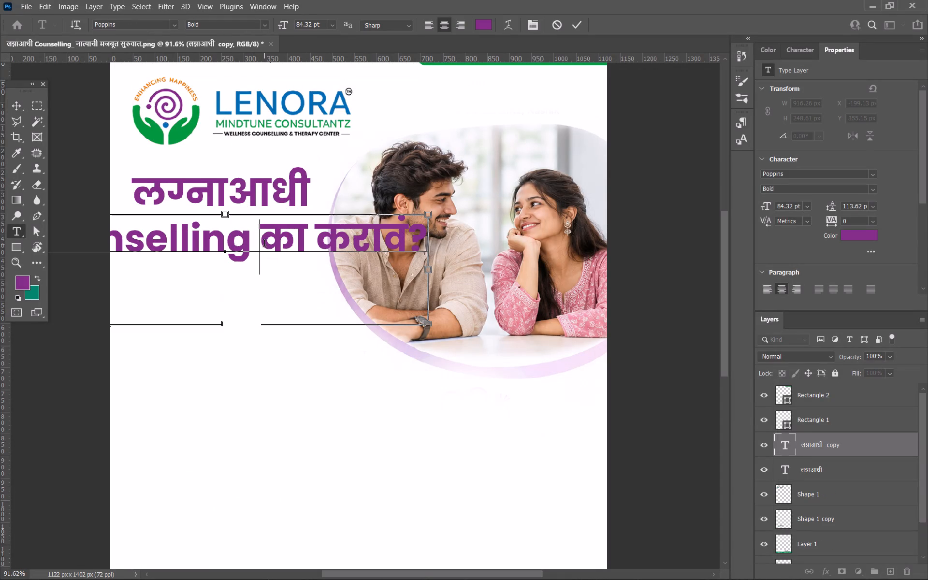
key(Return)
key(ctrl+a)
click(426, 25)
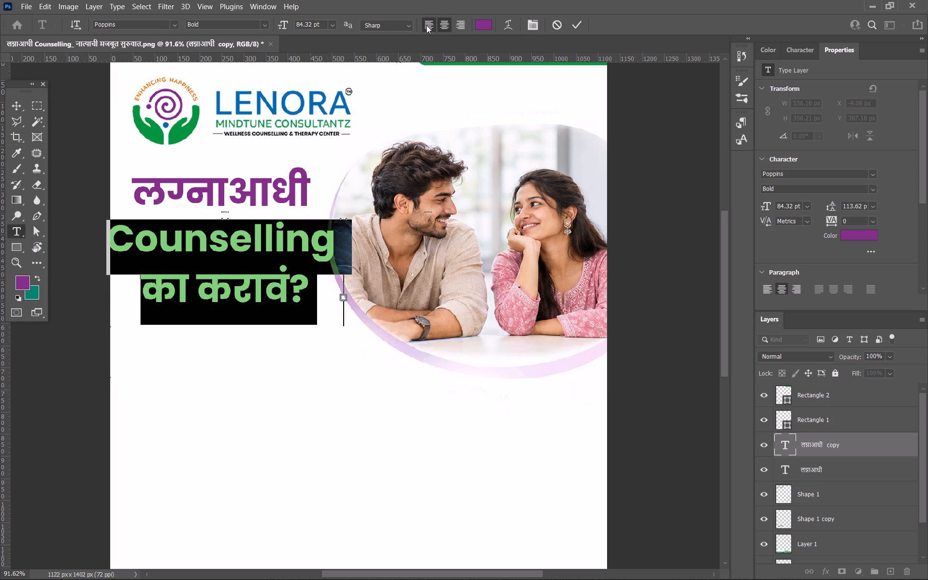
Move the Counselling का करावं? text about 208 px left and 2 px up, aligned with the left edge of the लग्नाआधी heading.
click(14, 108)
drag(277, 234, 261, 234)
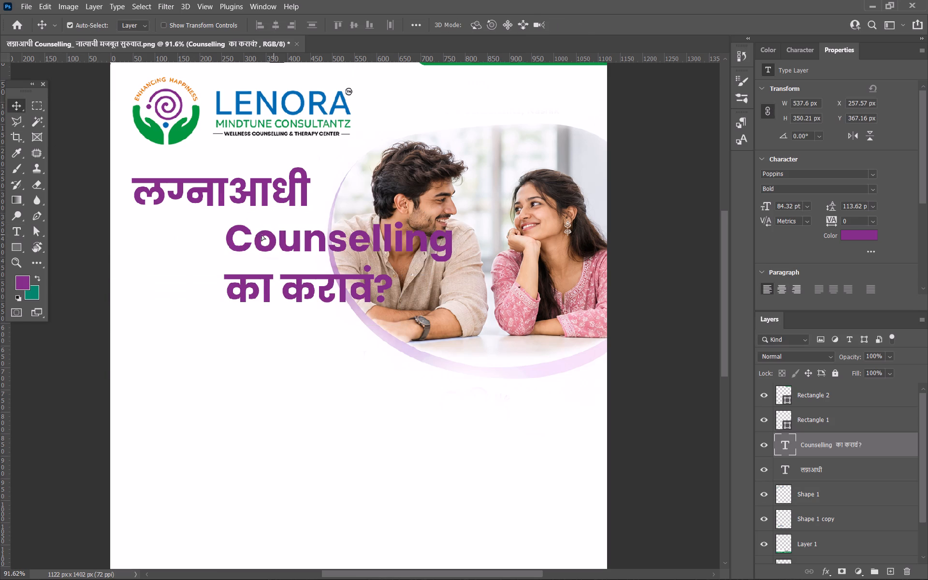
drag(261, 234, 189, 228)
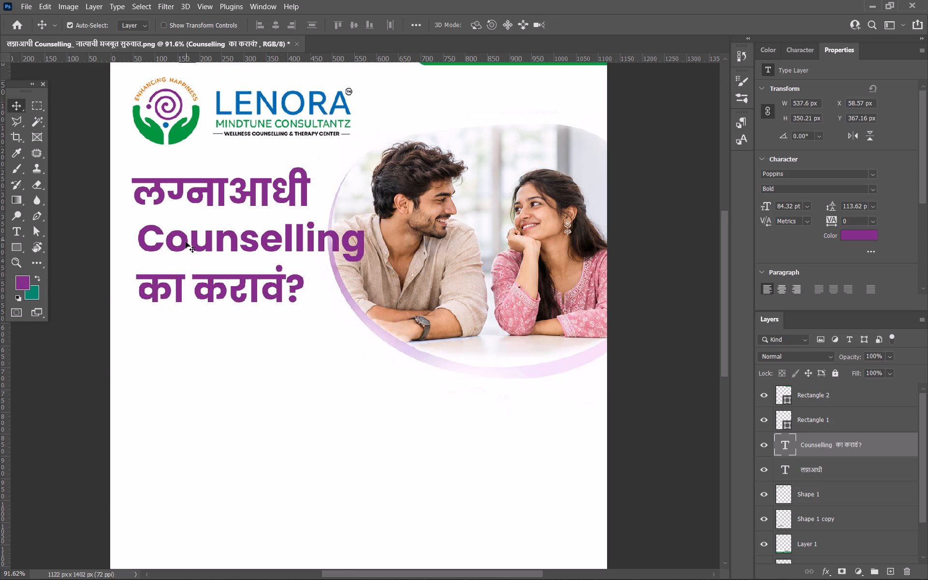
click(203, 235)
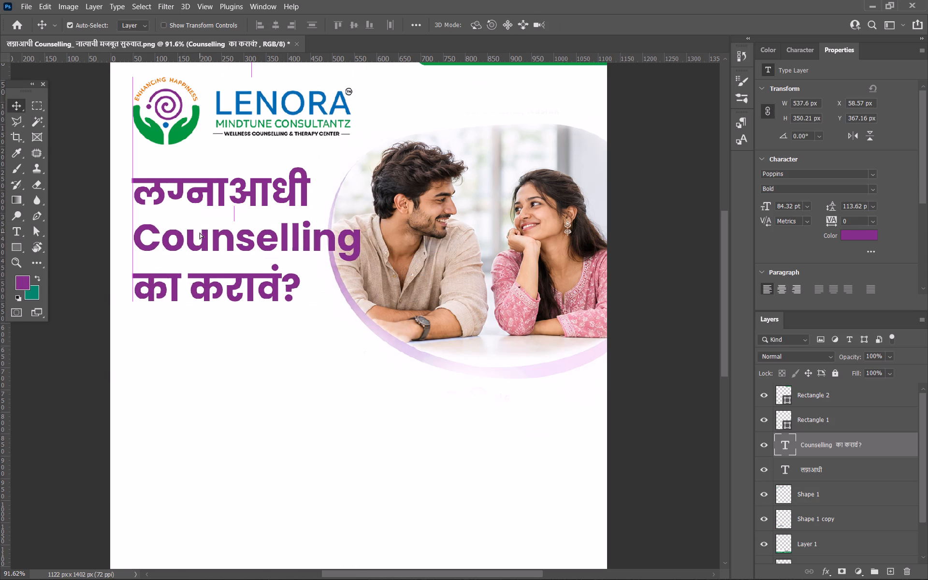
Reduce the font size of the word Counselling, trying 64.32 pt and 67.32 pt and settling on 70.32 pt.
double_click(197, 234)
drag(138, 235, 366, 250)
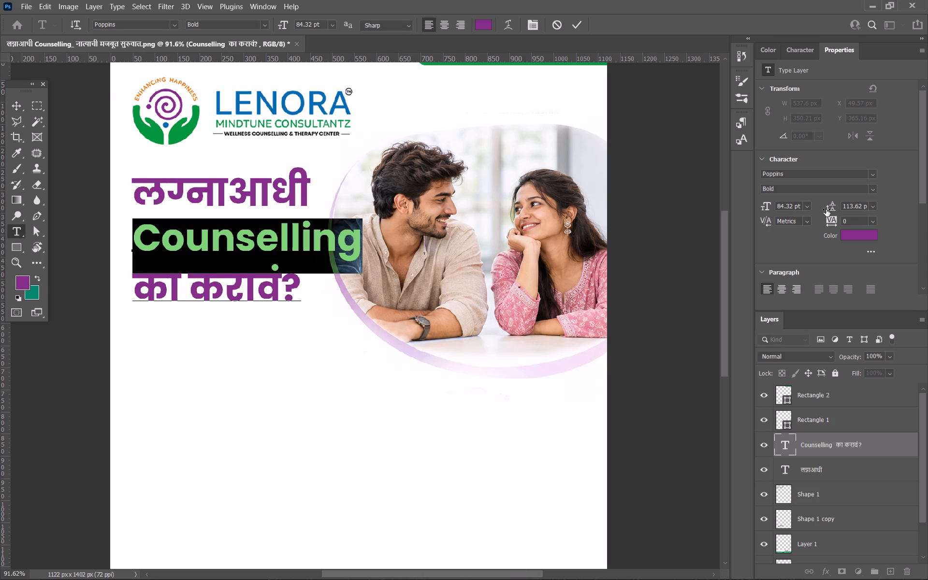
click(781, 207)
key(BackSpace)
key(6)
key(Return)
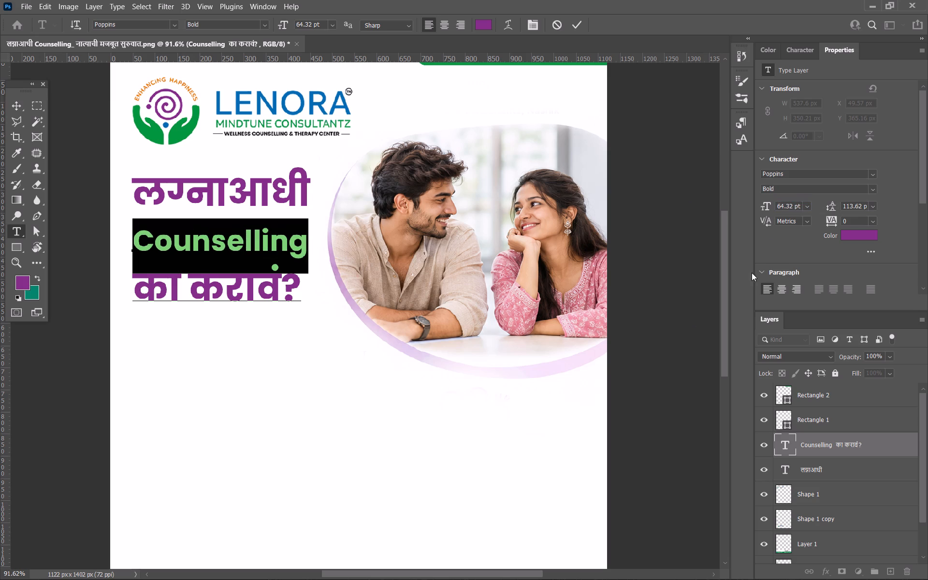
click(784, 205)
key(BackSpace)
key(7)
key(Return)
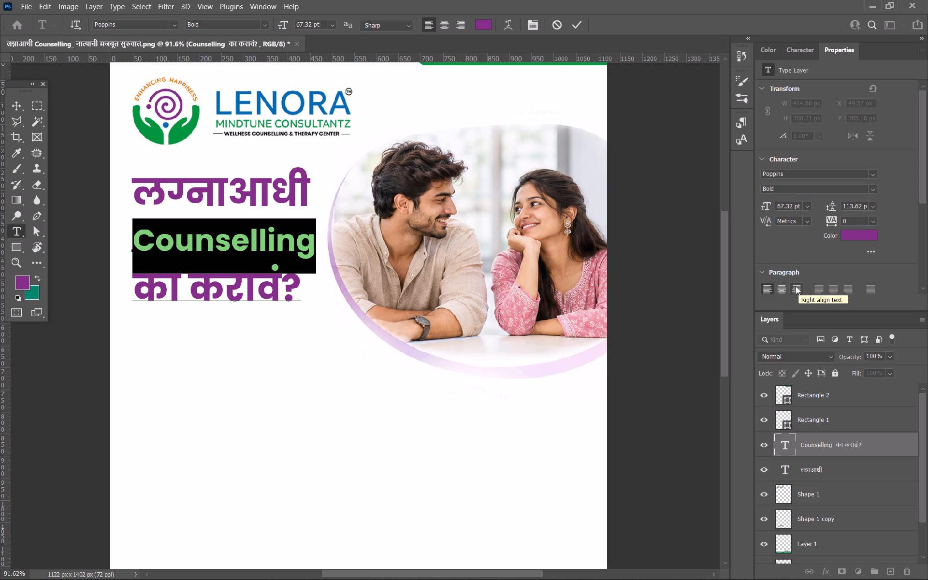
click(780, 206)
key(Right)
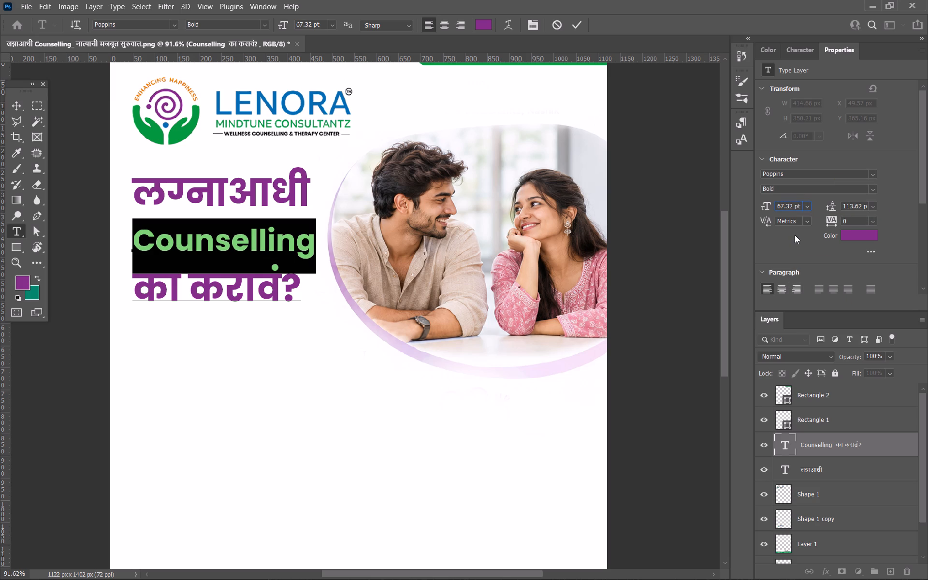
key(BackSpace)
key(BackSpace)
text(70)
key(Return)
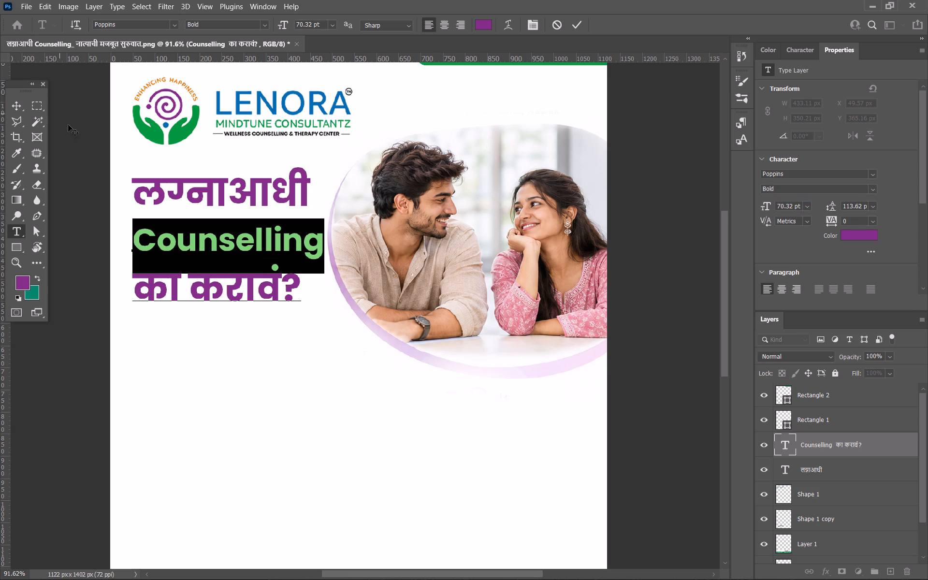
Set the leading of the का करावं? line to 100.62 pt.
click(138, 300)
drag(135, 293, 418, 296)
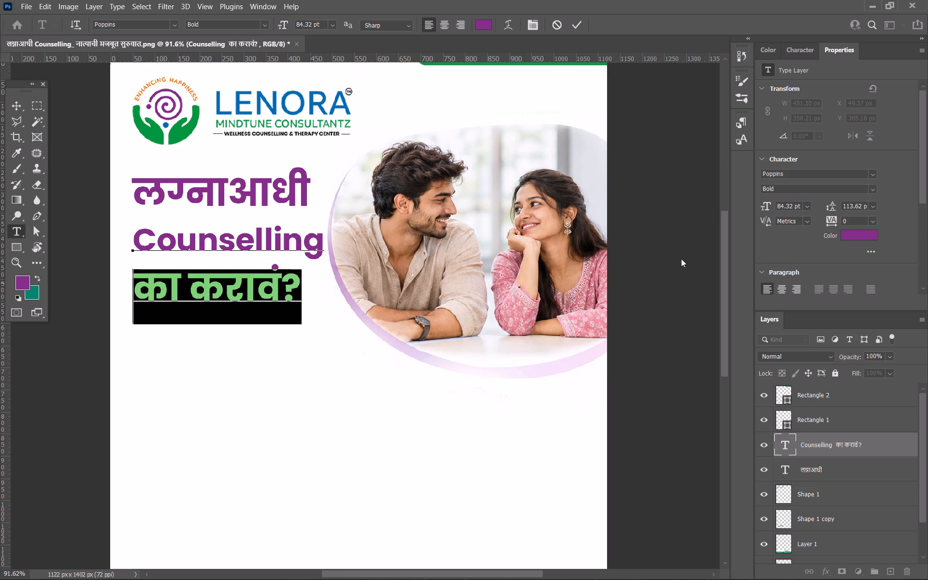
click(852, 206)
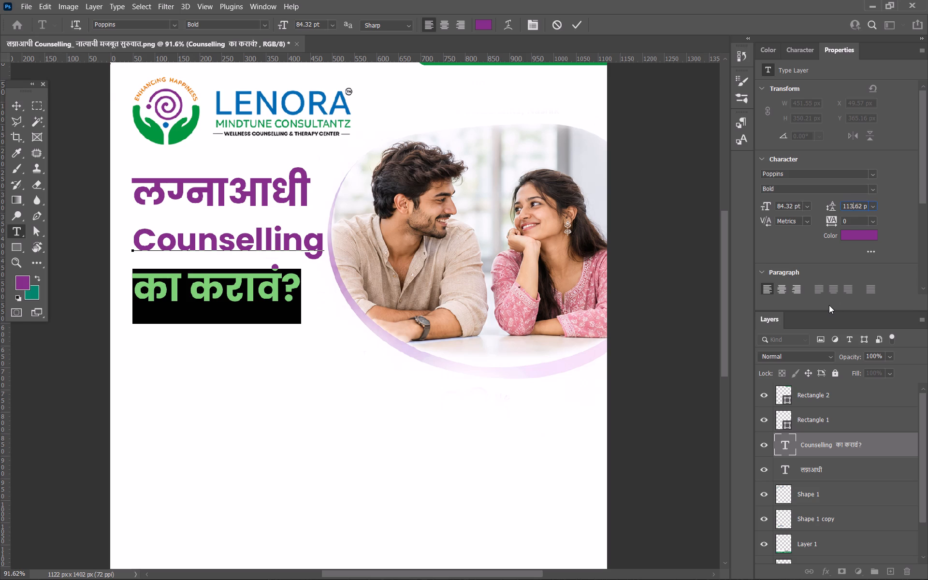
key(BackSpace)
key(BackSpace)
text(00)
key(Return)
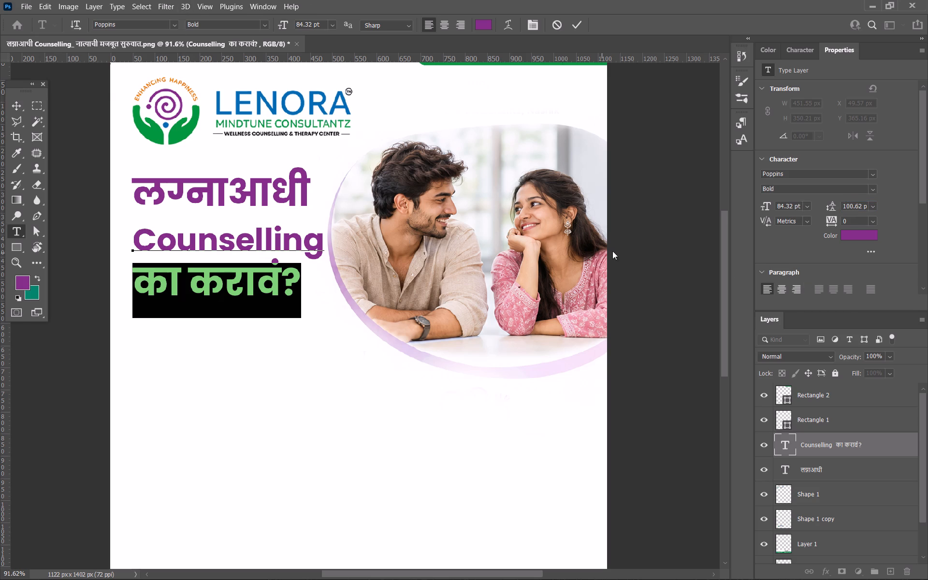
click(23, 106)
Move the Counselling का करावं? text about 12 px up and 3 px left, closer to the लग्नाआधी heading.
alt+scroll(196, 291, up, 3)
drag(200, 287, 198, 276)
alt+scroll(219, 272, down, 1)
alt+scroll(219, 272, up, 3)
alt+scroll(219, 272, down, 3)
click(203, 254)
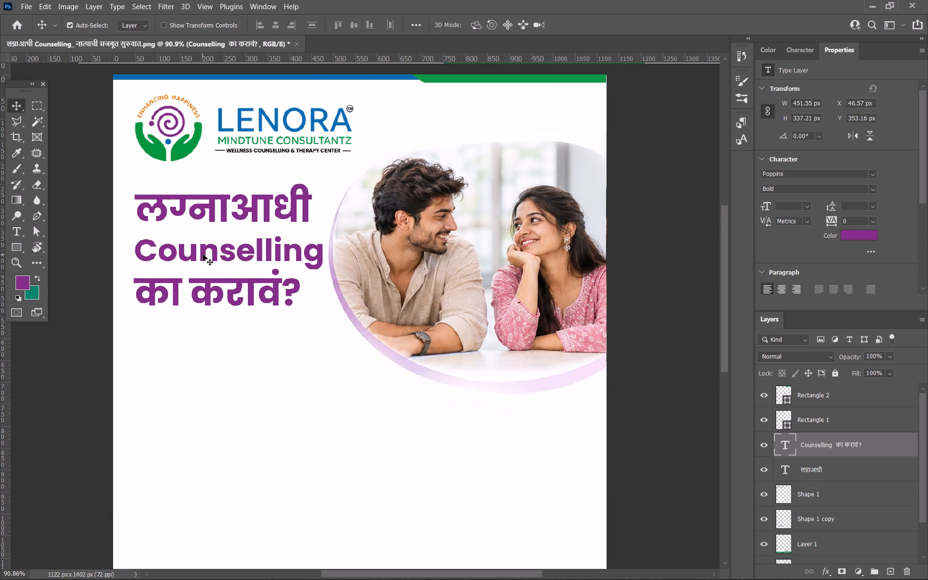
Recolour the Counselling का करावं? text with the blue sampled from the LENORA lettering in the header logo.
key(i)
alt+scroll(273, 83, up, 8)
alt+scroll(157, 145, up, 2)
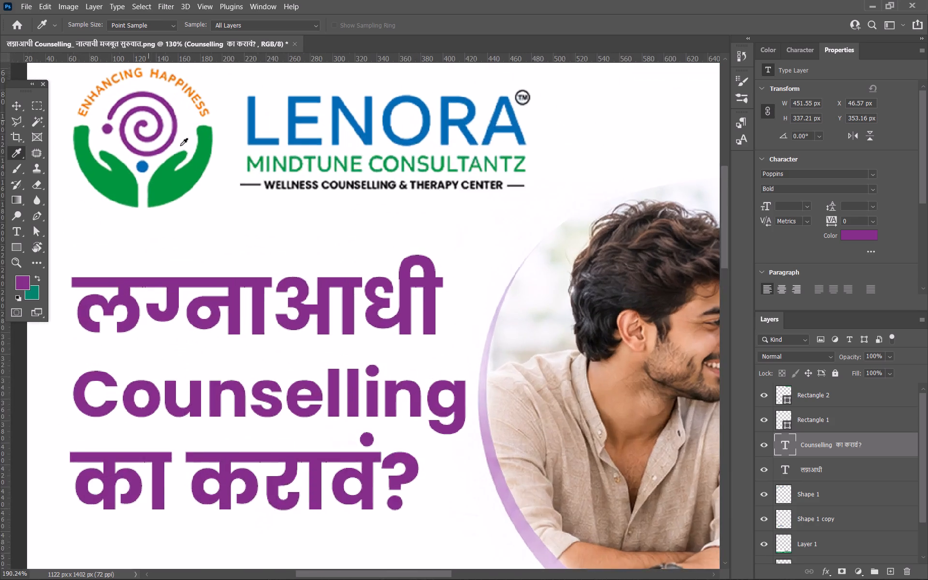
key(space)
key(space)
key(space)
key(space)
key(space)
key(space)
key(space)
key(space)
key(space)
key(space)
key(space)
key(space)
key(space)
key(space)
drag(198, 145, 144, 350)
click(217, 332)
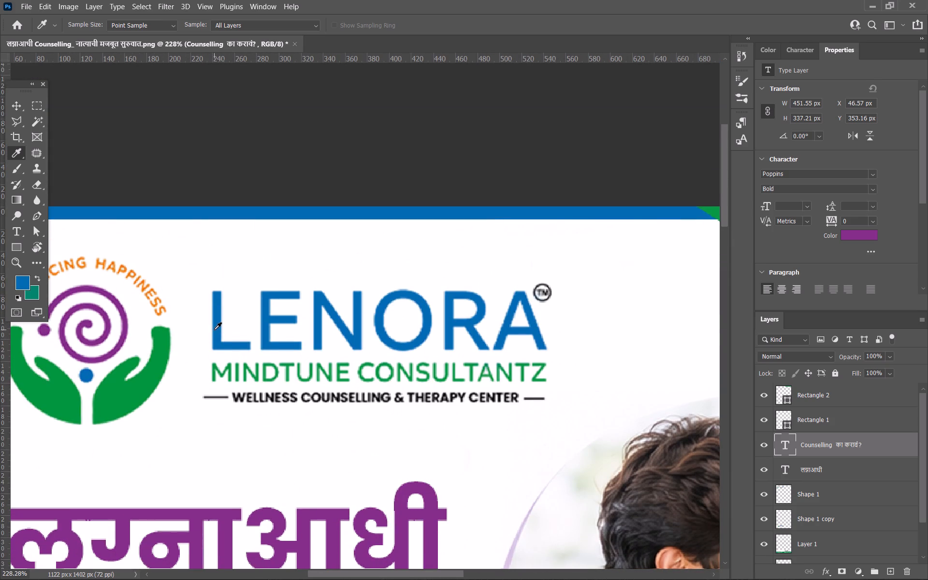
key(alt+BackSpace)
alt+scroll(335, 294, down, 12)
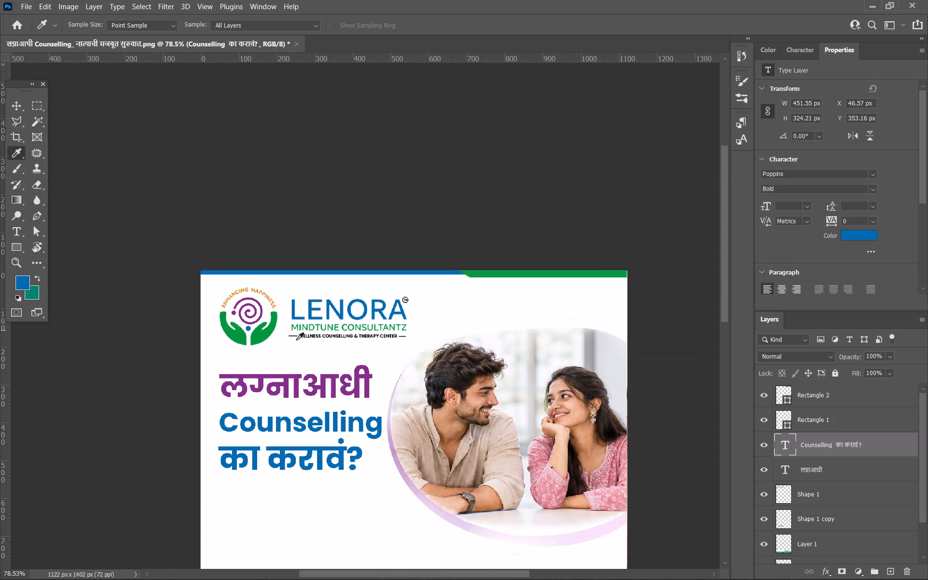
Move the Counselling का करावं? text about 15 px up, tightening the gap below the लग्नाआधी heading.
click(16, 111)
alt+scroll(273, 473, up, 5)
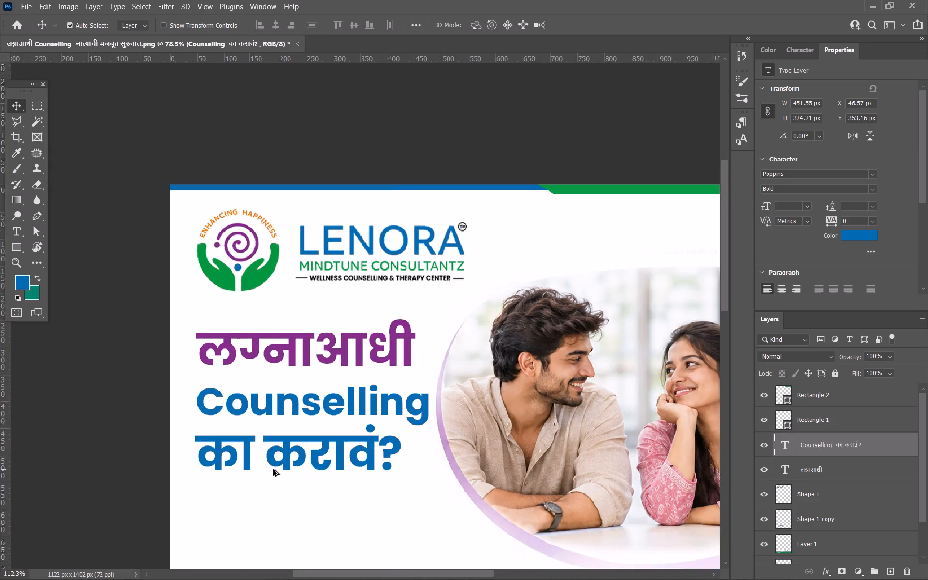
alt+scroll(273, 469, up, 3)
drag(272, 452, 269, 440)
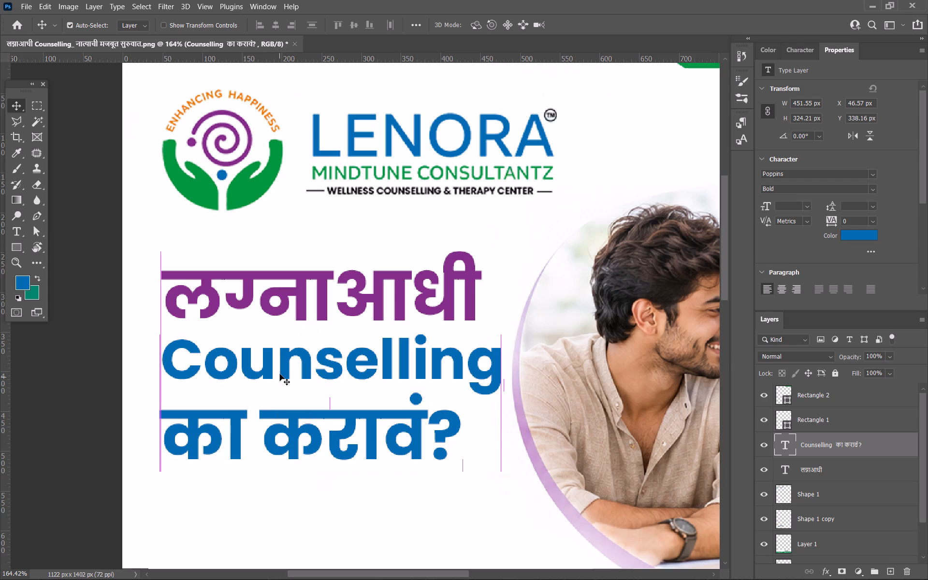
Move the लग्नाआधी and Counselling का करावं? text layers together about 12 px left and 2 px down.
shift+click(302, 303)
key(Left)
key(Left)
key(Left)
key(Left)
key(Left)
key(Left)
key(Left)
key(Left)
key(Left)
key(Left)
key(Left)
key(Left)
key(Left)
key(Left)
key(Left)
key(Left)
key(Left)
key(Left)
key(Left)
key(Left)
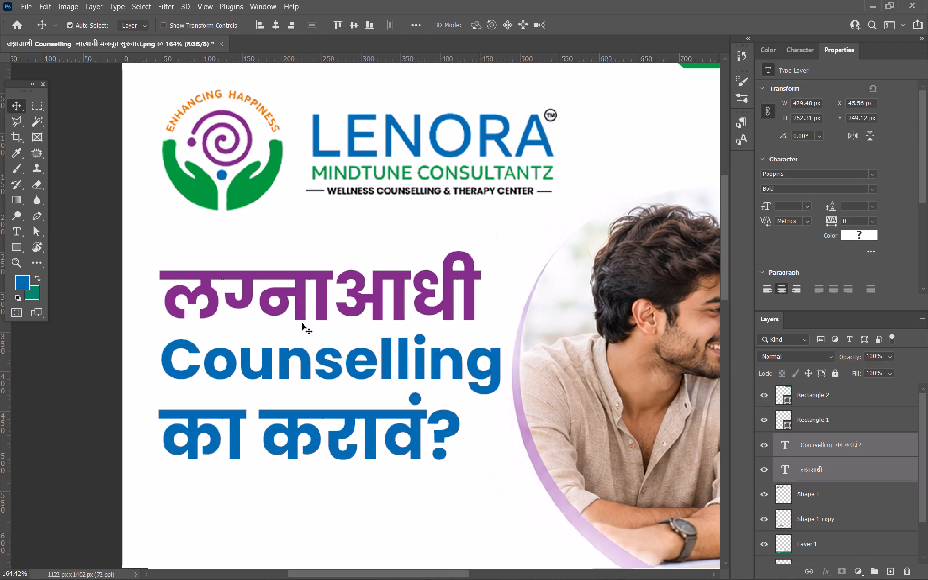
key(Down)
key(Down)
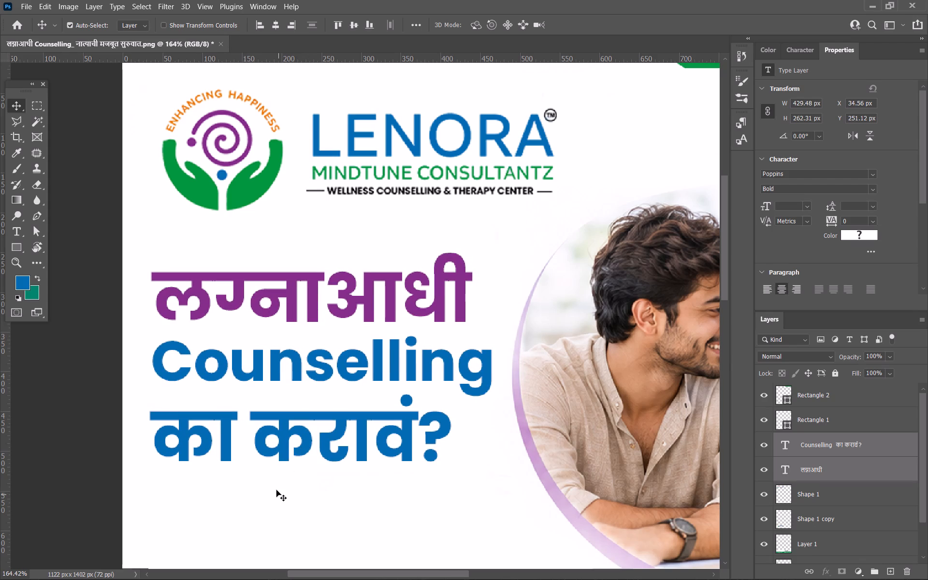
click(275, 490)
Scale the लग्नाआधी heading to about 100.6%, keeping its top-left corner fixed.
click(368, 285)
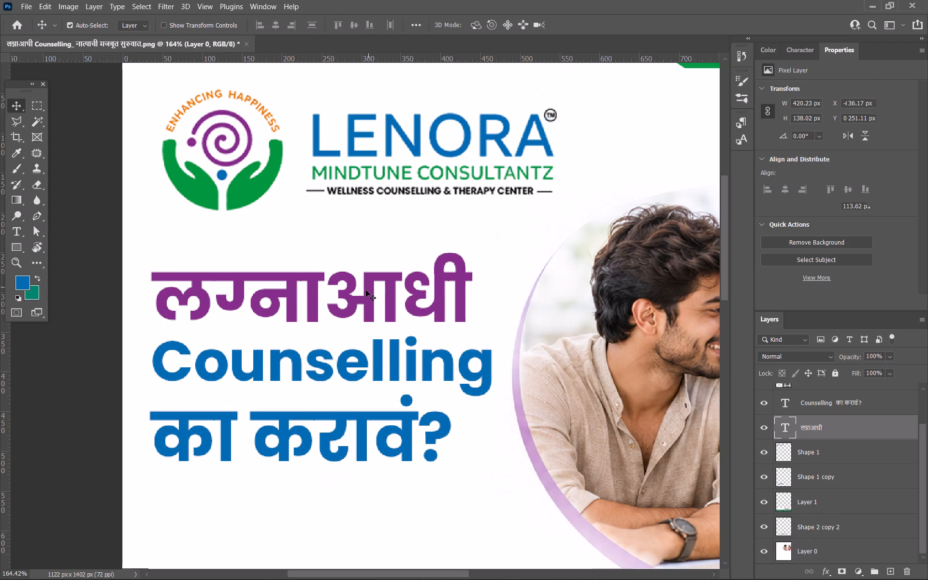
key(ctrl+t)
drag(486, 363, 511, 383)
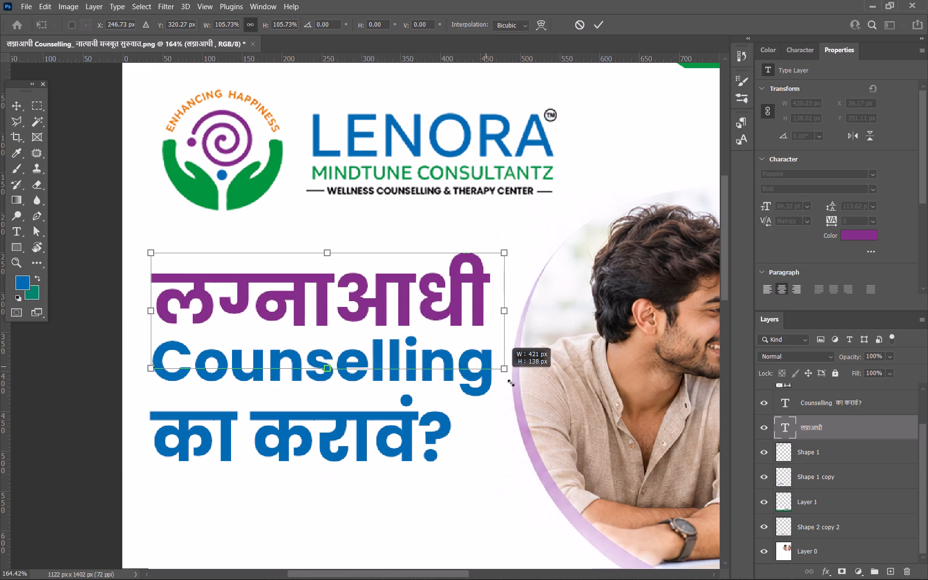
drag(511, 383, 480, 367)
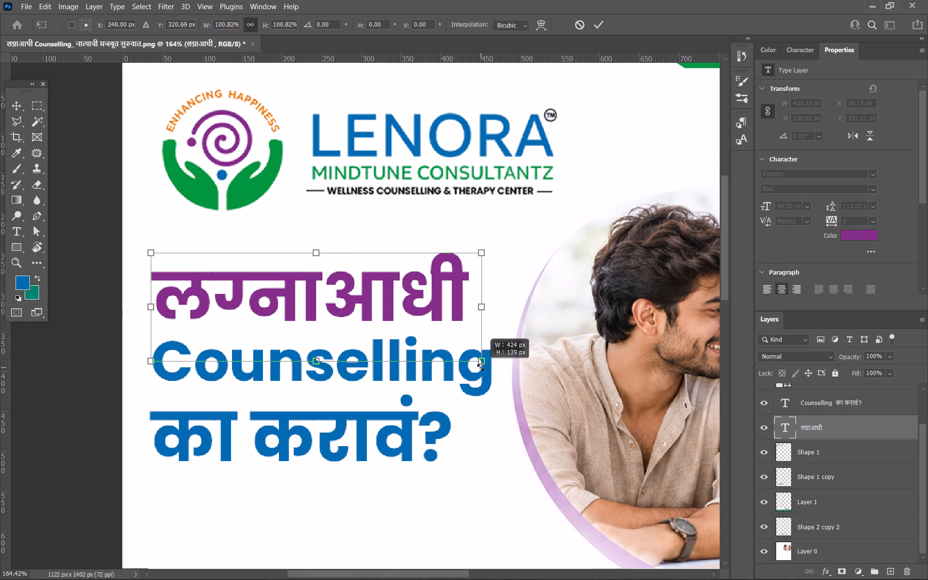
drag(480, 367, 486, 371)
click(602, 27)
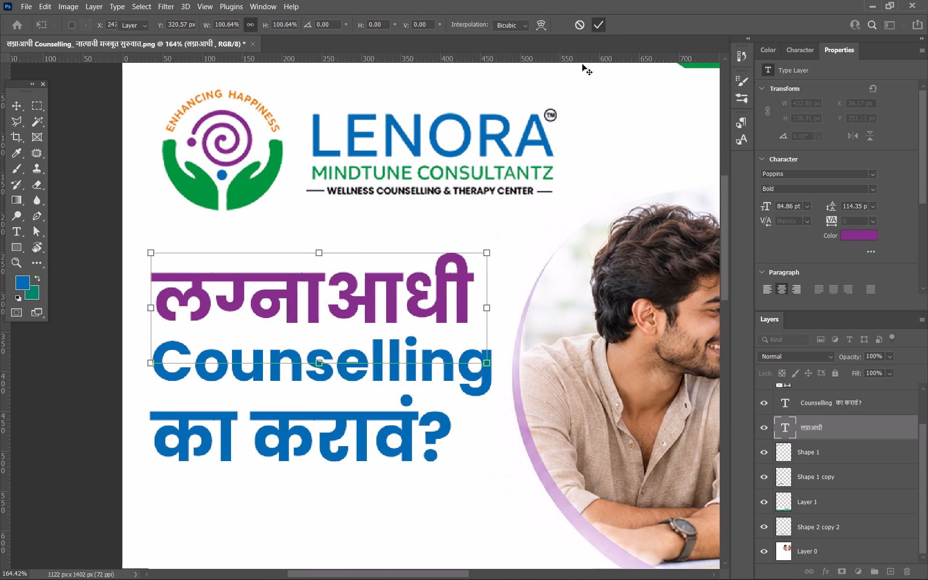
Move the लग्नाआधी heading about 4 px down, closer to the Counselling line.
key(Down)
key(Down)
key(Down)
key(Down)
key(Down)
key(Down)
key(Down)
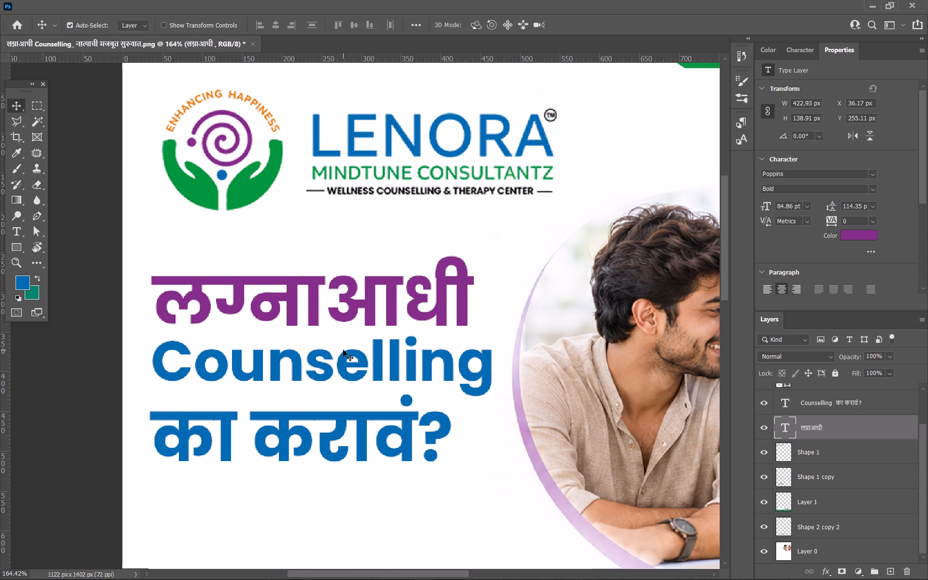
Set the लग्नाआधी heading's font style to Poppins ExtraBold.
alt+scroll(343, 350, down, 3)
click(873, 189)
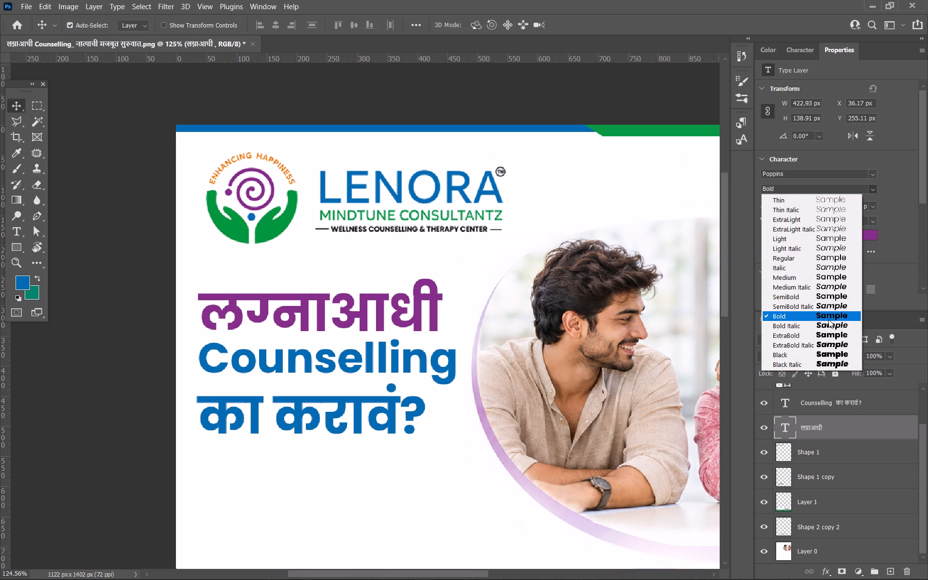
click(827, 333)
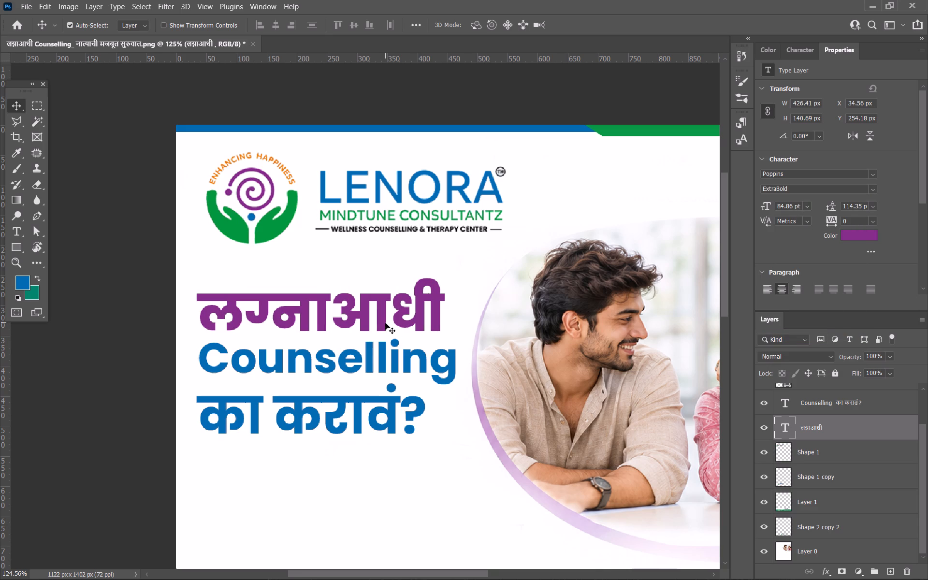
Scale the लग्नाआधी heading to about 106.4%, keeping its bottom-left corner fixed, and nudge it 2 px down.
key(ctrl+t)
drag(452, 276, 469, 273)
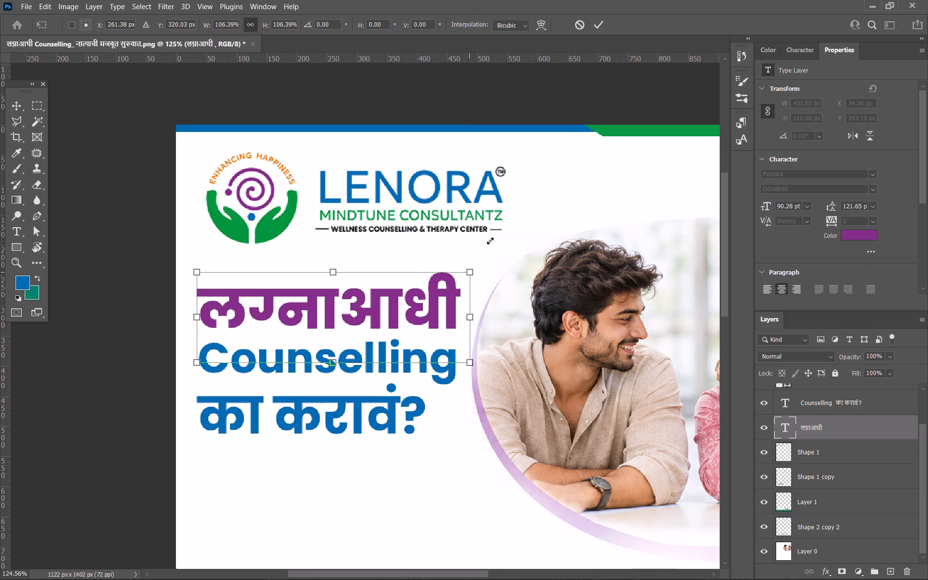
click(604, 25)
alt+scroll(350, 329, down, 3)
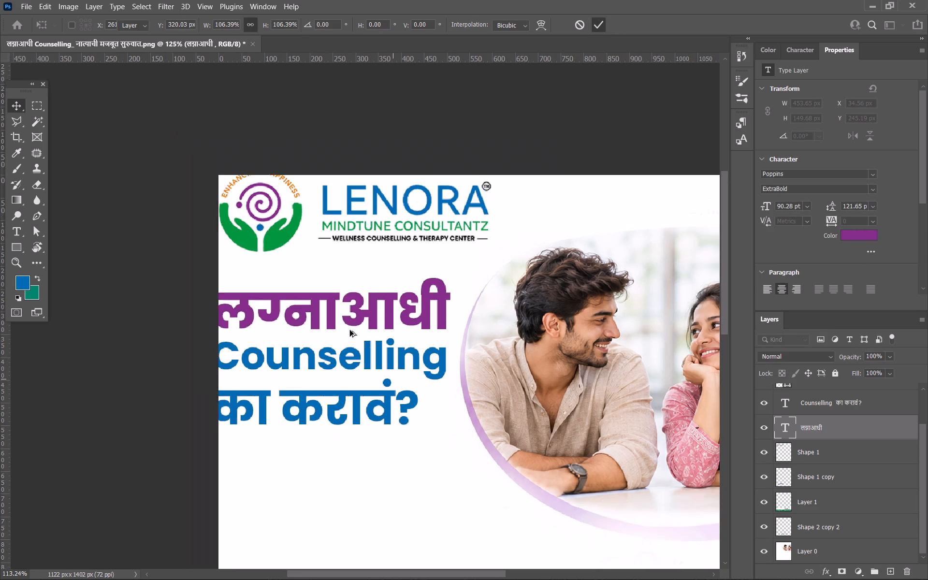
key(Down)
key(Down)
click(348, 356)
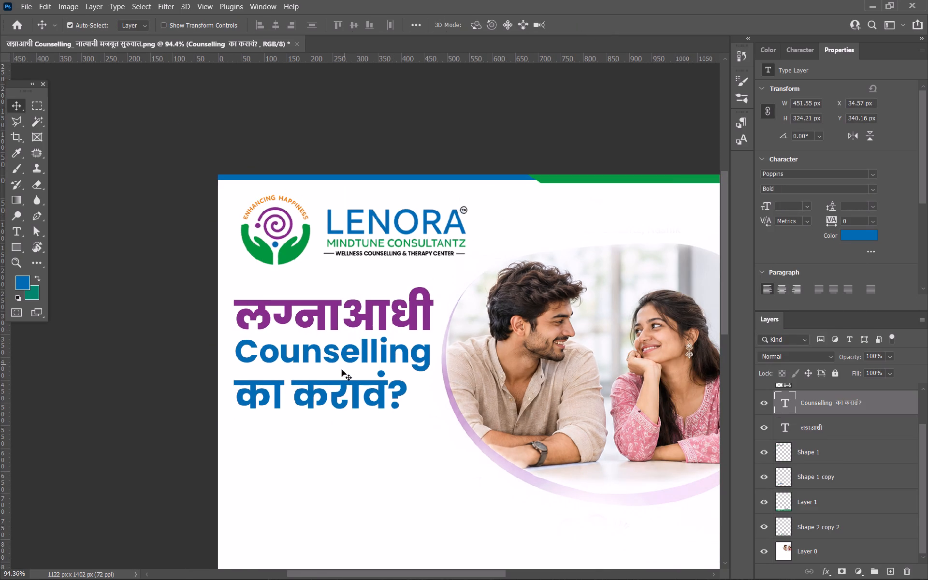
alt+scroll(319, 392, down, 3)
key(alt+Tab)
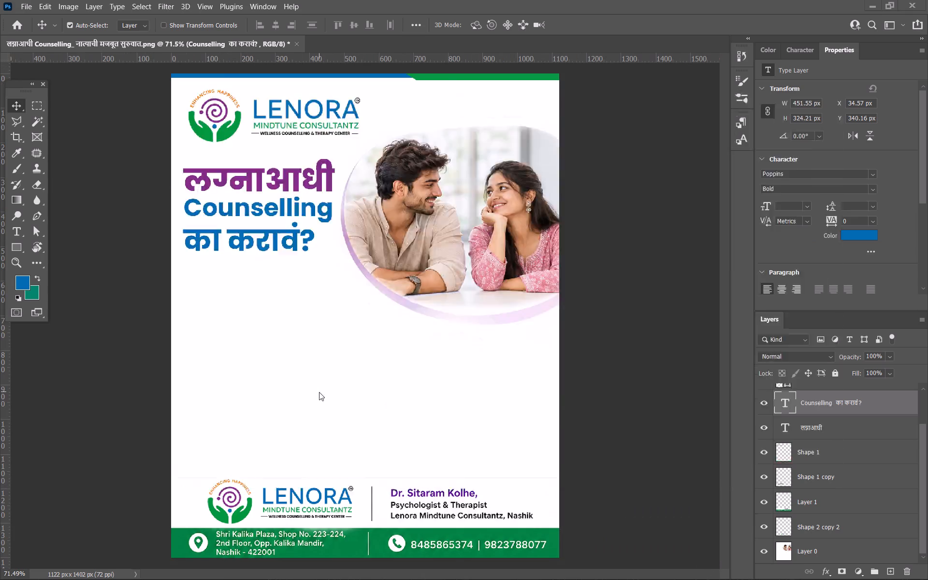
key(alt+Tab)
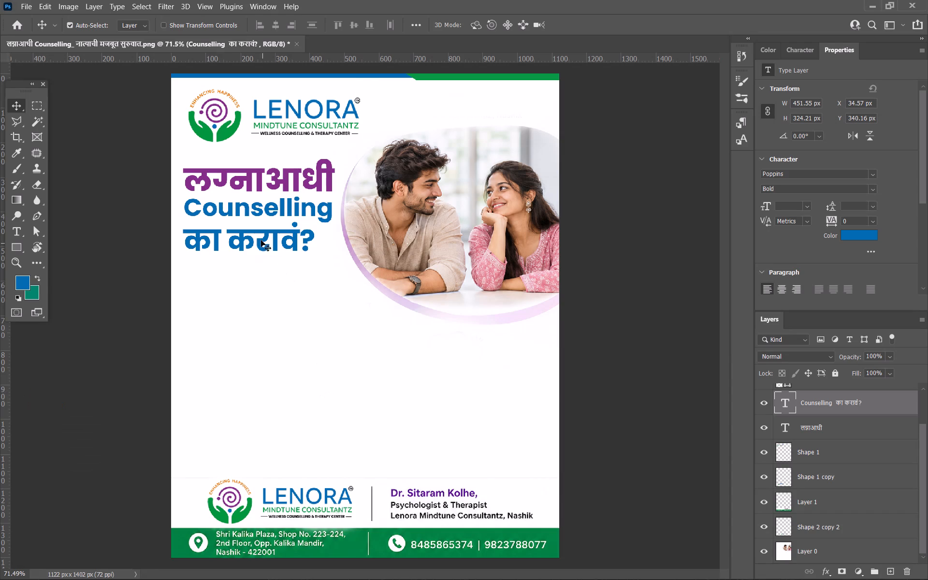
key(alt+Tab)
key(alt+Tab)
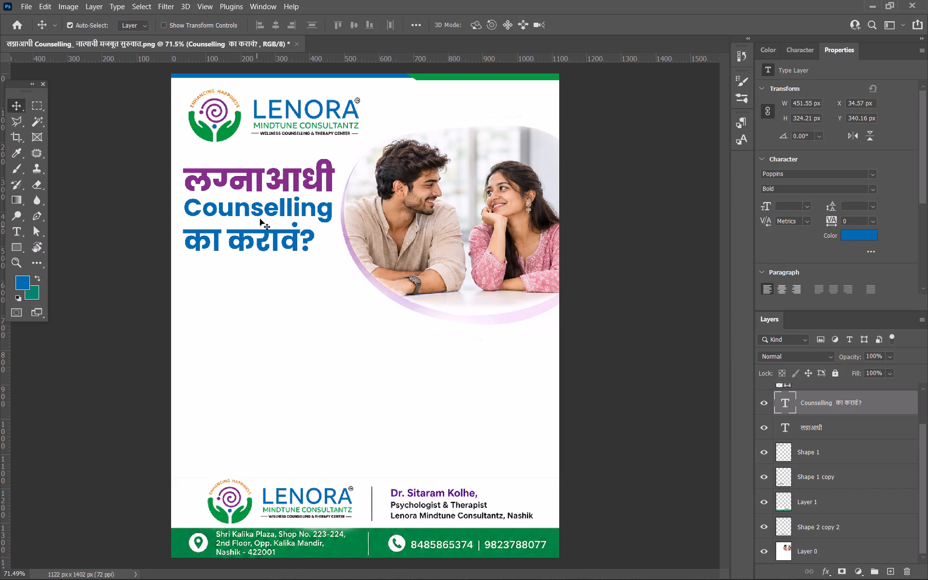
Recolour the Counselling line to green #079744, sampled from the green bar along the poster's top edge.
triple_click(261, 211)
triple_click(256, 211)
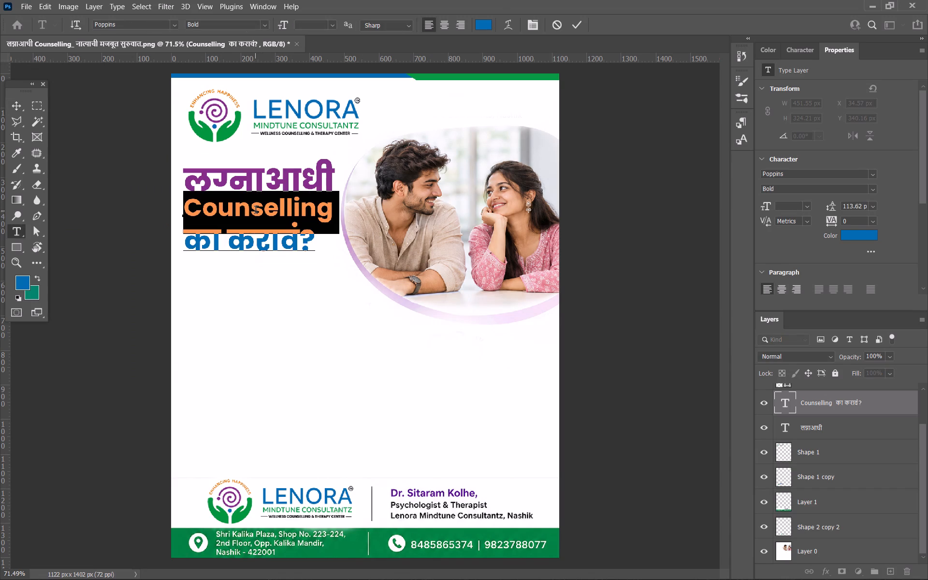
click(489, 22)
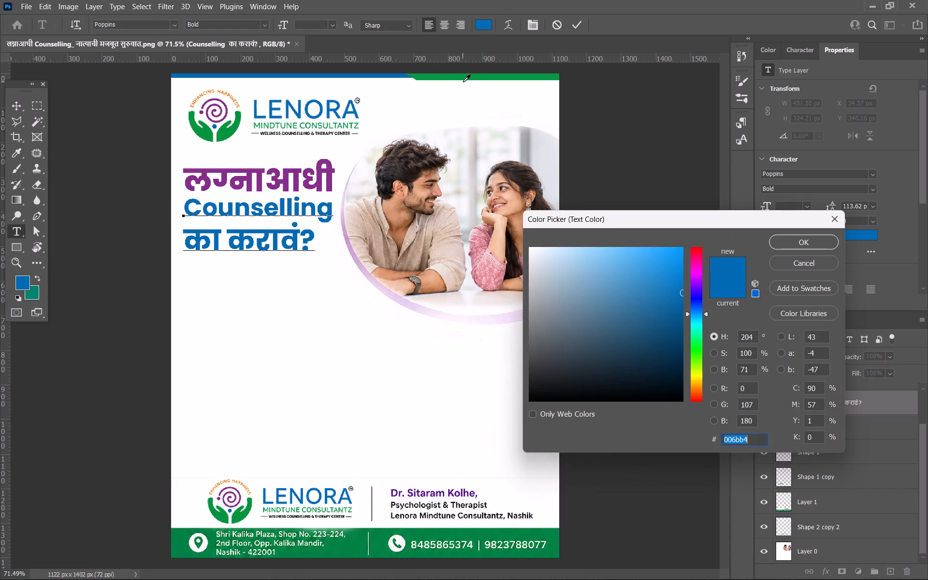
click(456, 77)
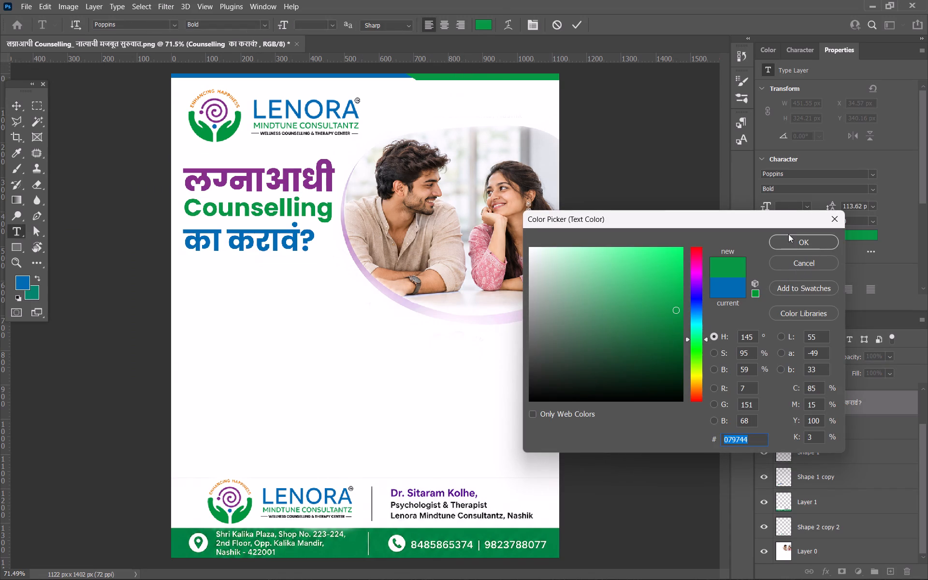
click(789, 243)
Select all the text of the का करावं? line for editing.
triple_click(278, 249)
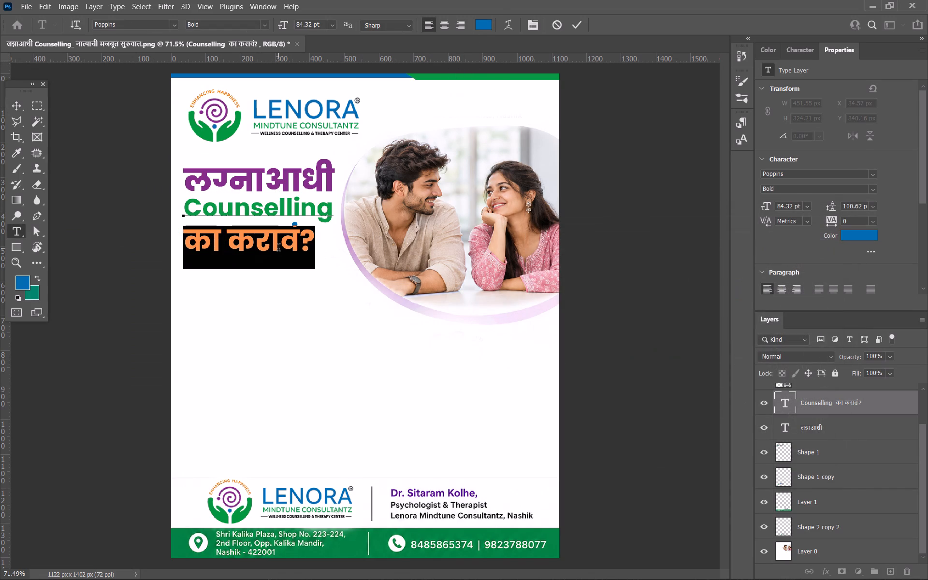
Recolour the का करावं? line purple, sampled from the लग्नाआधी heading.
click(477, 28)
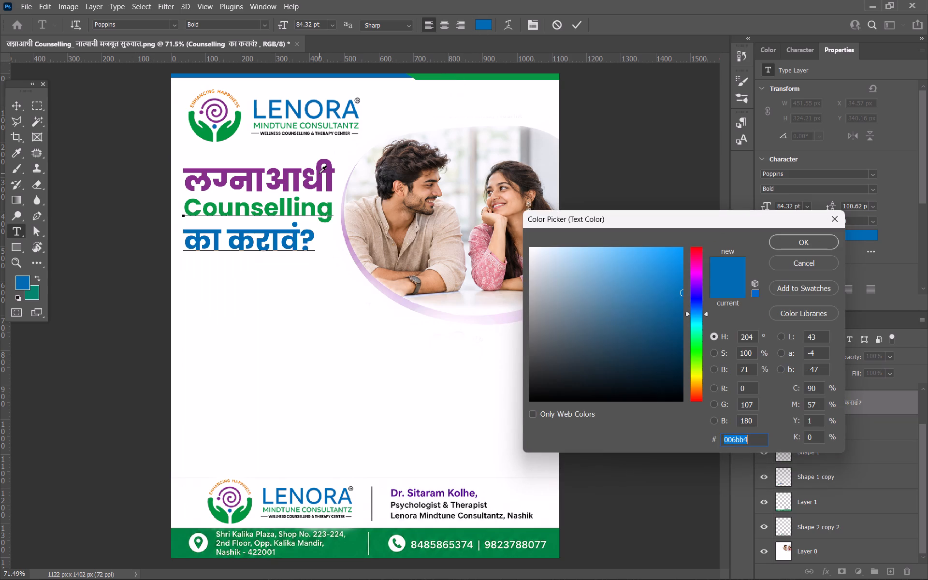
click(319, 173)
click(781, 243)
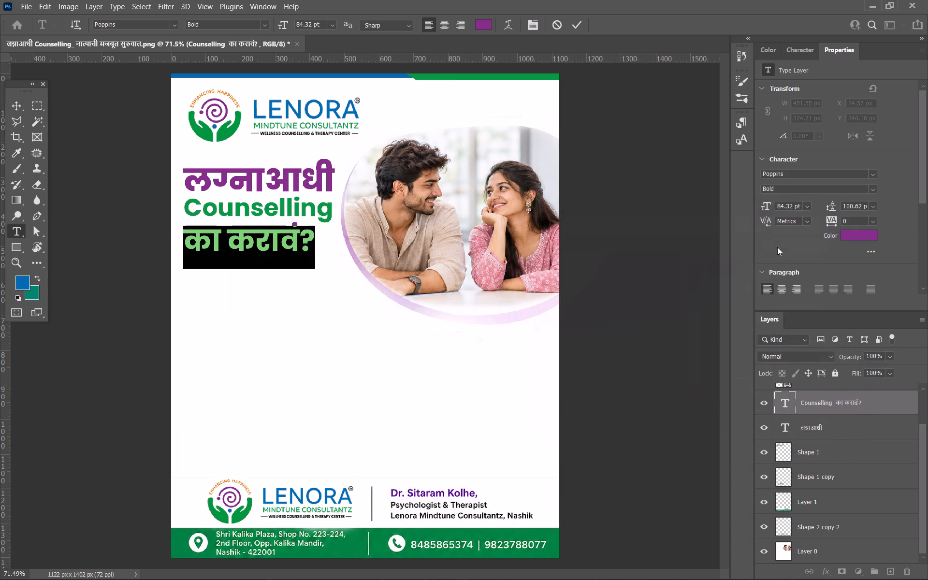
click(16, 106)
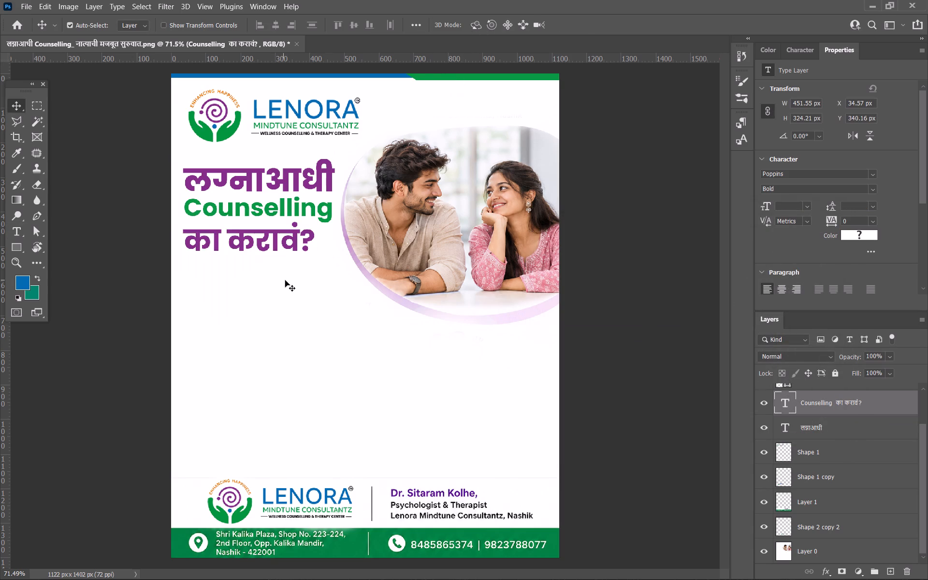
Switch from the poster to the Downloads folder in File Explorer.
alt+scroll(285, 280, down, 5)
alt+scroll(286, 281, up, 6)
alt+scroll(274, 230, up, 5)
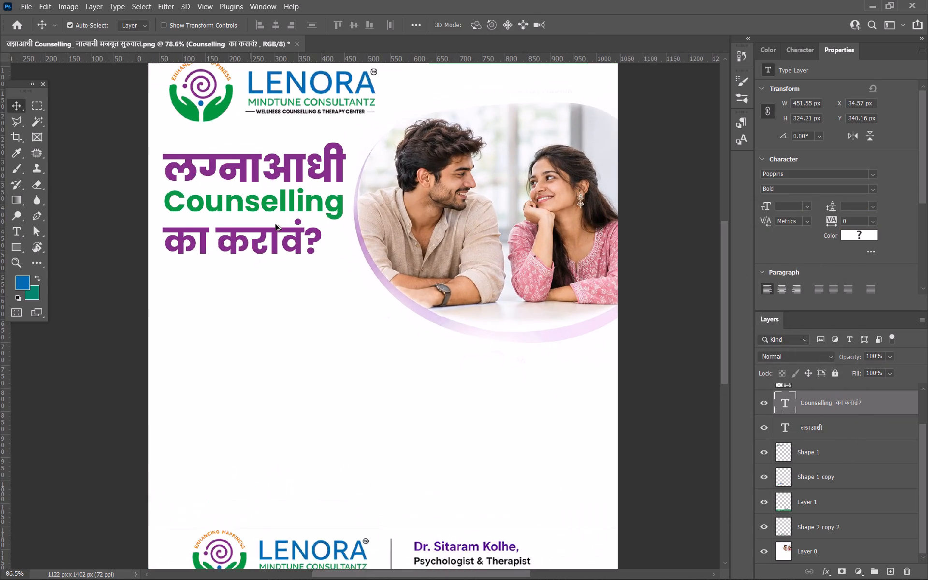
key(alt+Tab)
key(alt+Tab)
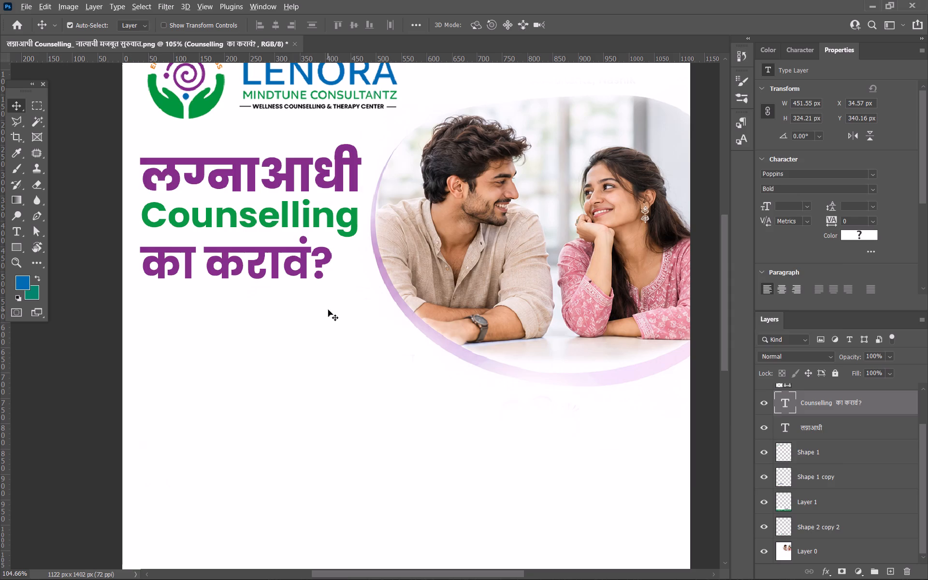
key(alt+Tab)
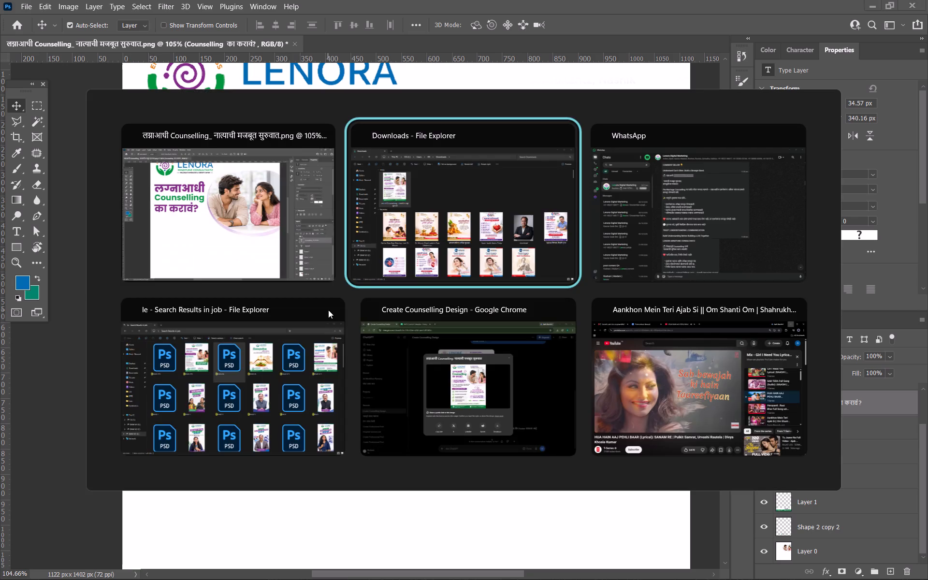
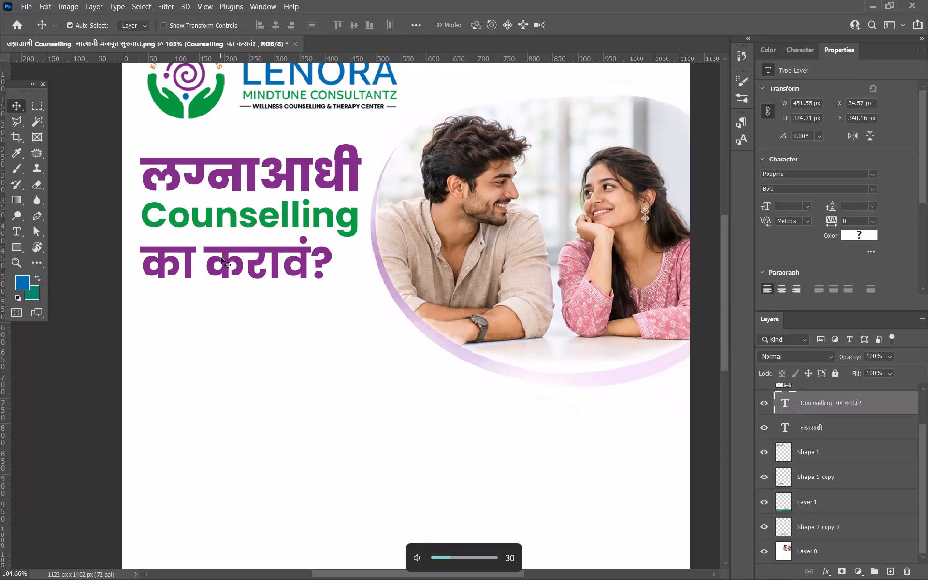
Duplicate the purple लग्नाआधी heading and place the copy left-aligned about 49 px below the का करावं? line.
alt+scroll(224, 283, down, 3)
alt+scroll(223, 287, up, 3)
alt+drag(199, 164, 206, 261)
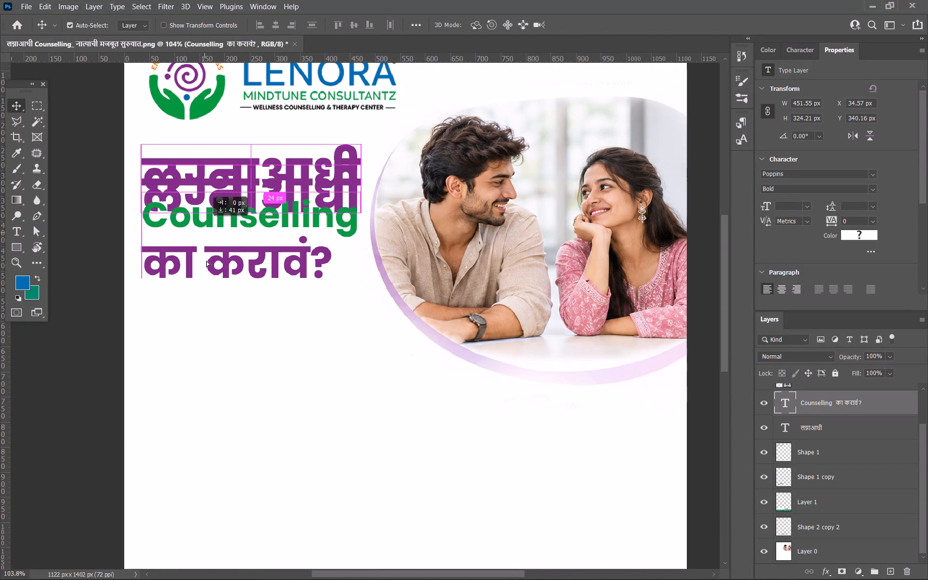
alt+drag(206, 261, 219, 320)
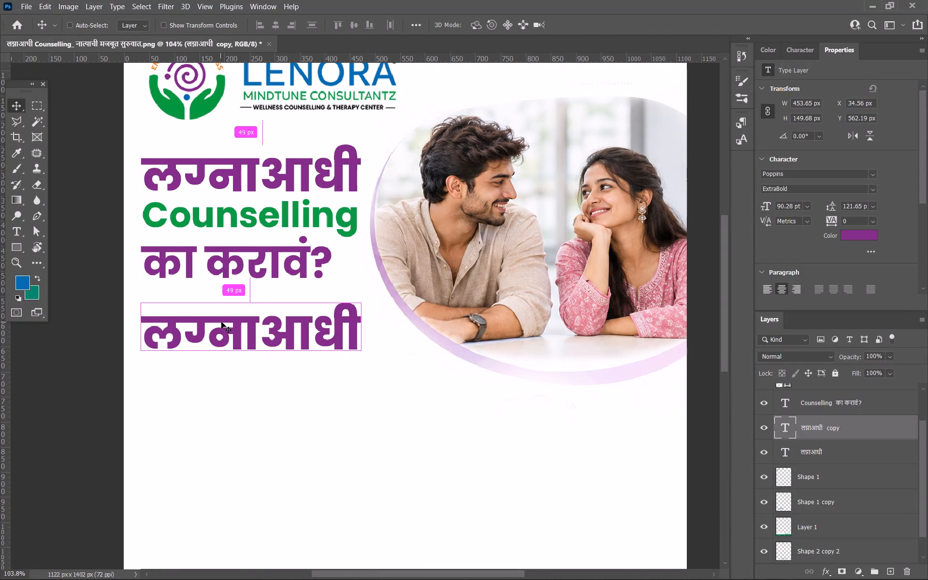
Scale the लग्नाआधी copy down proportionally to about 287 px wide and 95 px high, keeping its top-left corner fixed.
key(ctrl+t)
drag(372, 381, 281, 337)
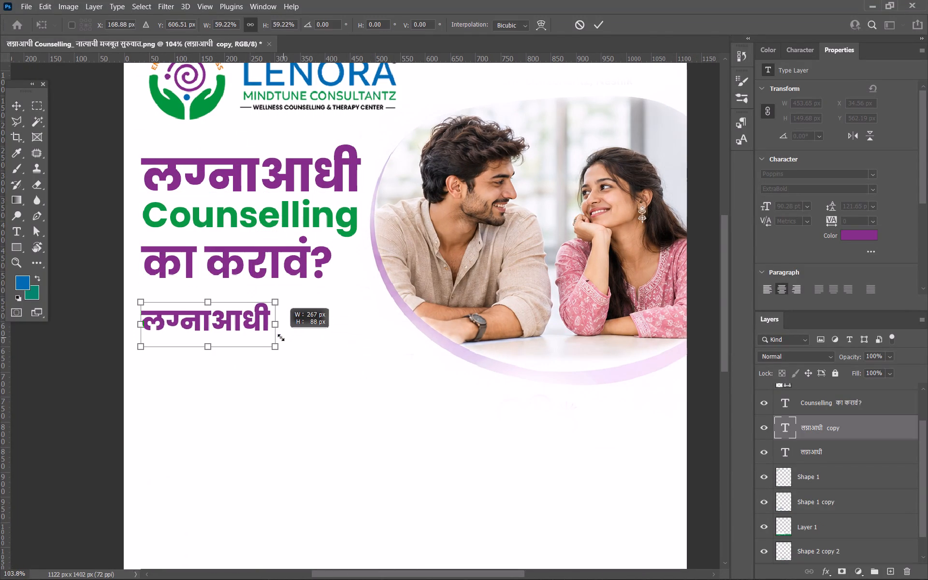
drag(281, 337, 289, 350)
click(594, 31)
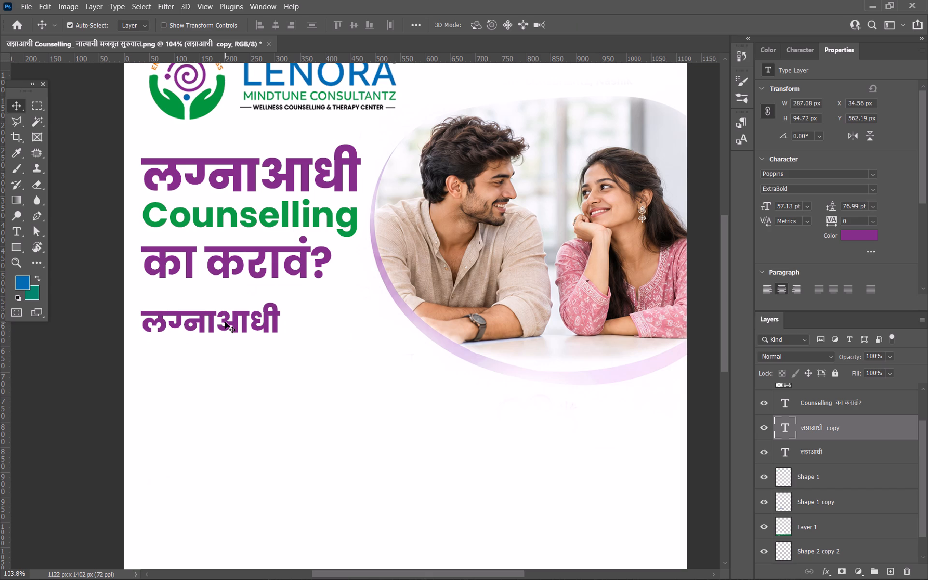
Replace the text of the लग्नाआधी copy with the copied two-line tagline containing मजबूत सुरुवात, and पायावर!
double_click(225, 322)
key(ctrl+v)
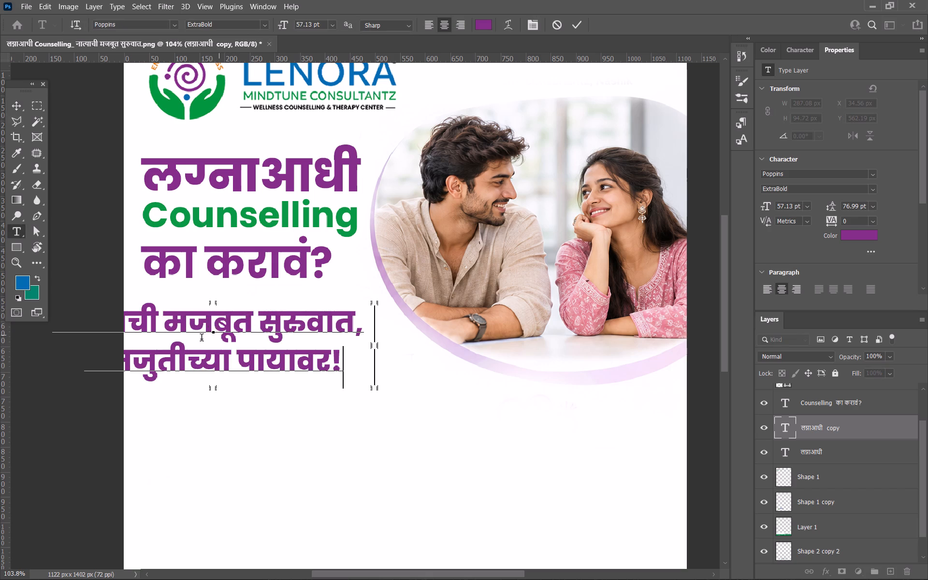
Left-align both lines of the नात्याची मजबूत सुरुवात, समजुतीच्या पायावर! tagline.
key(ctrl+a)
click(430, 24)
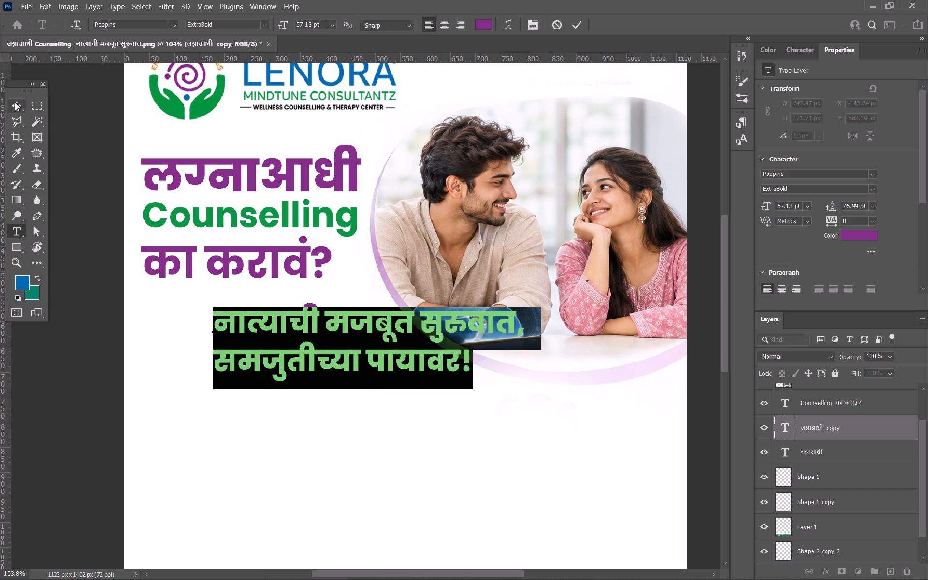
click(15, 102)
Move the two-line tagline below the का करावं? line, flush with the heading's left edge, at about X 35.7, Y 604 px.
drag(348, 315, 279, 320)
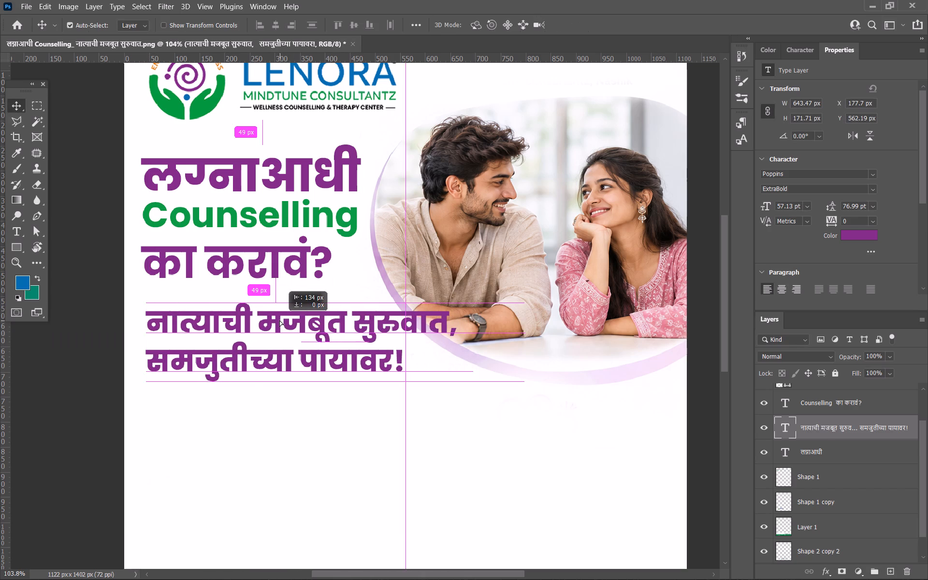
drag(279, 320, 278, 320)
alt+scroll(269, 333, up, 7)
drag(274, 322, 268, 354)
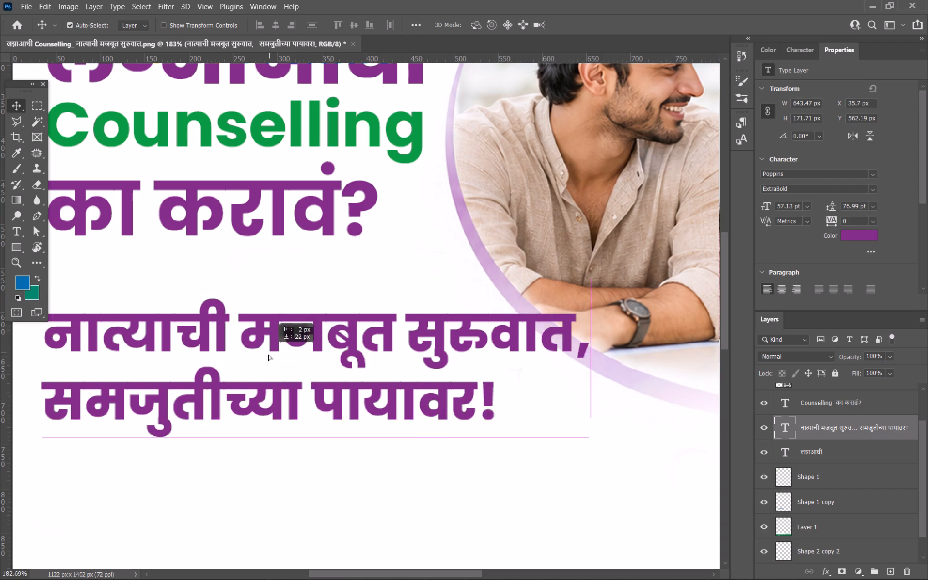
drag(268, 354, 268, 356)
alt+scroll(269, 357, down, 4)
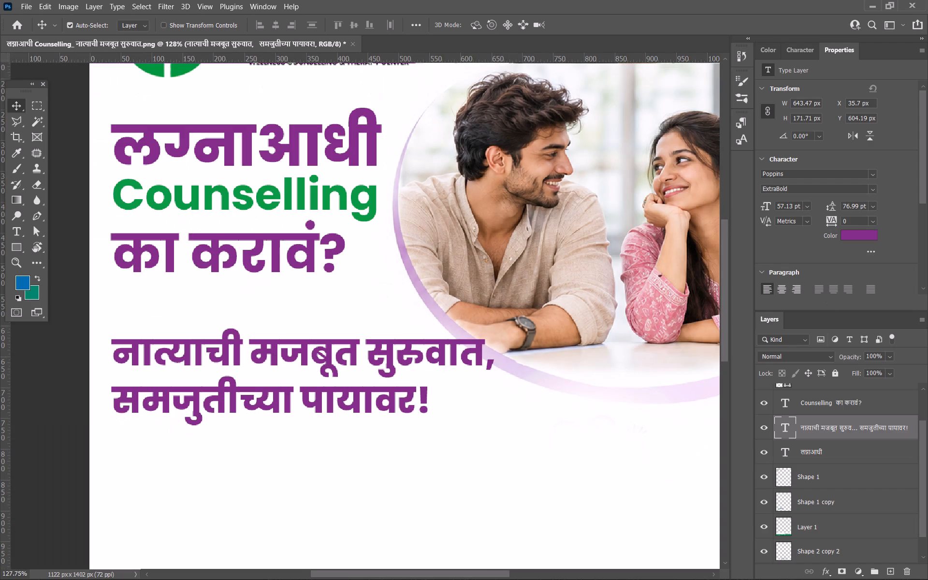
Set the tagline's font style to Poppins Bold.
click(871, 190)
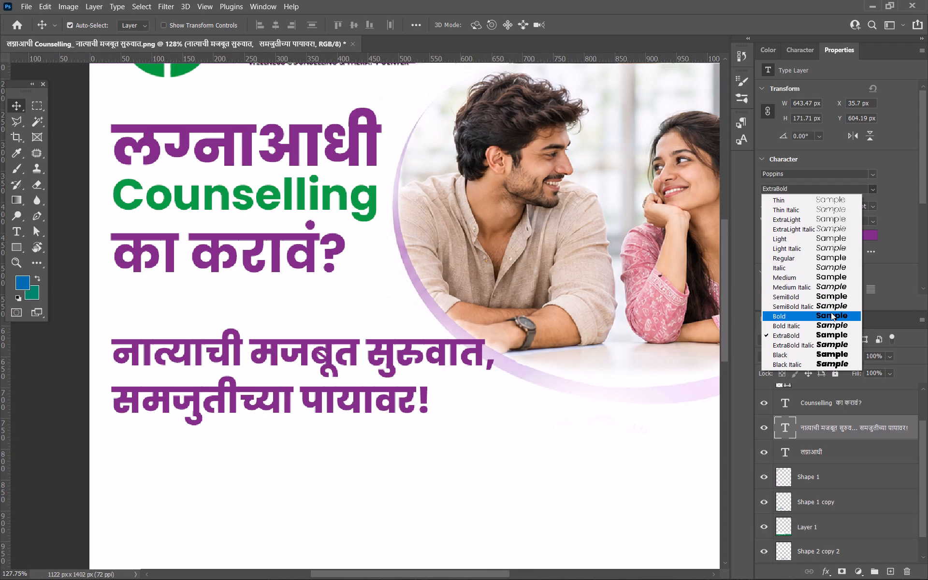
click(830, 314)
Scale the tagline to about 83.2% without rotation, keeping its top-left corner fixed.
alt+scroll(350, 382, down, 2)
alt+scroll(350, 382, up, 2)
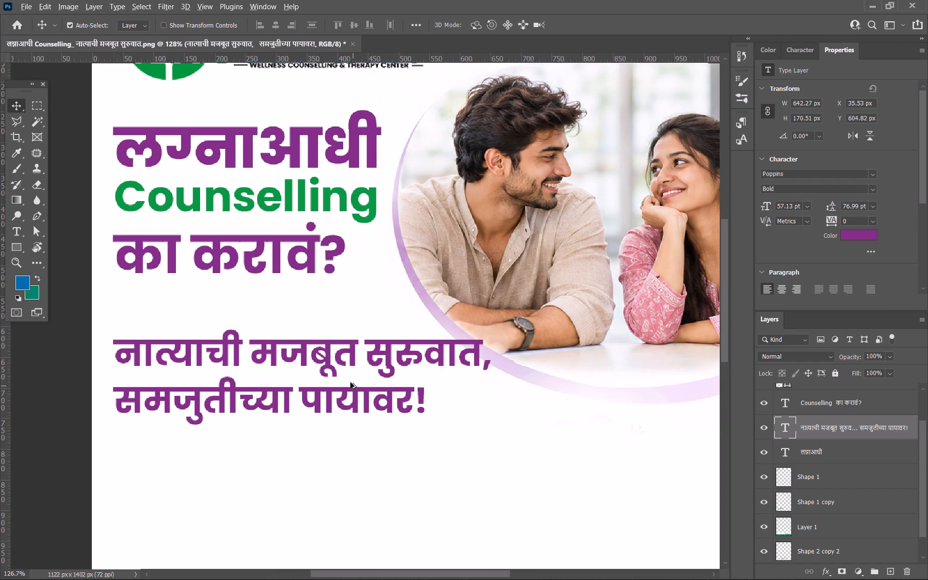
key(ctrl+t)
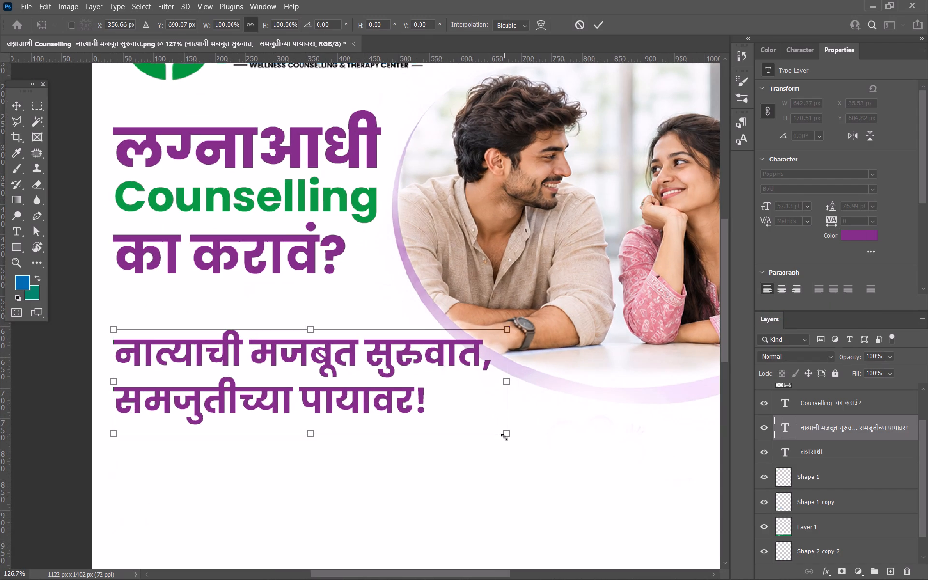
drag(504, 436, 435, 421)
click(442, 429)
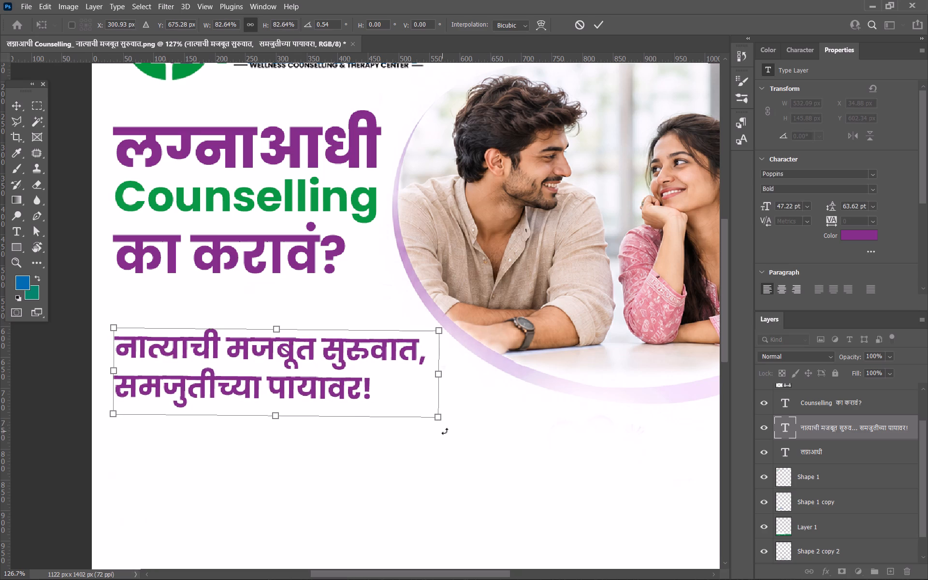
key(ctrl+z)
click(440, 415)
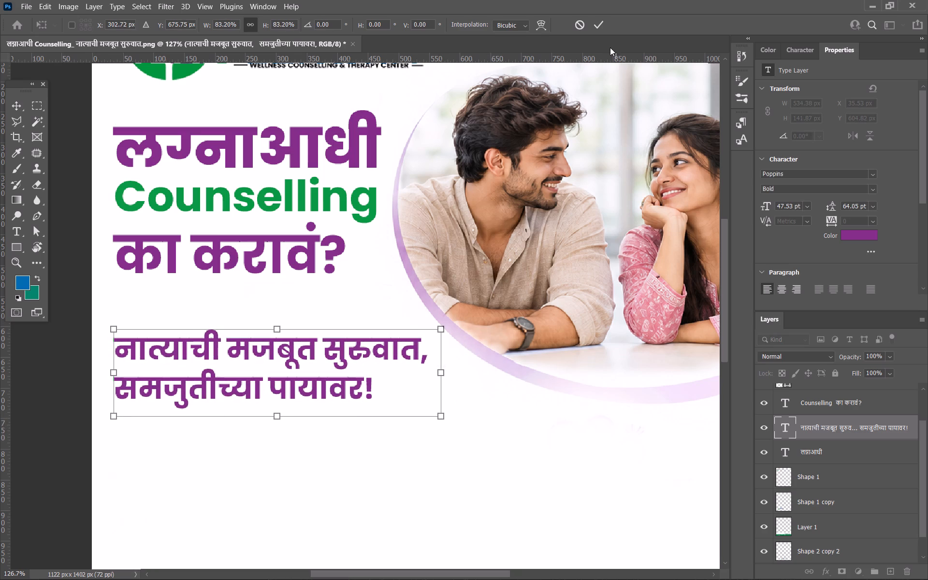
click(603, 23)
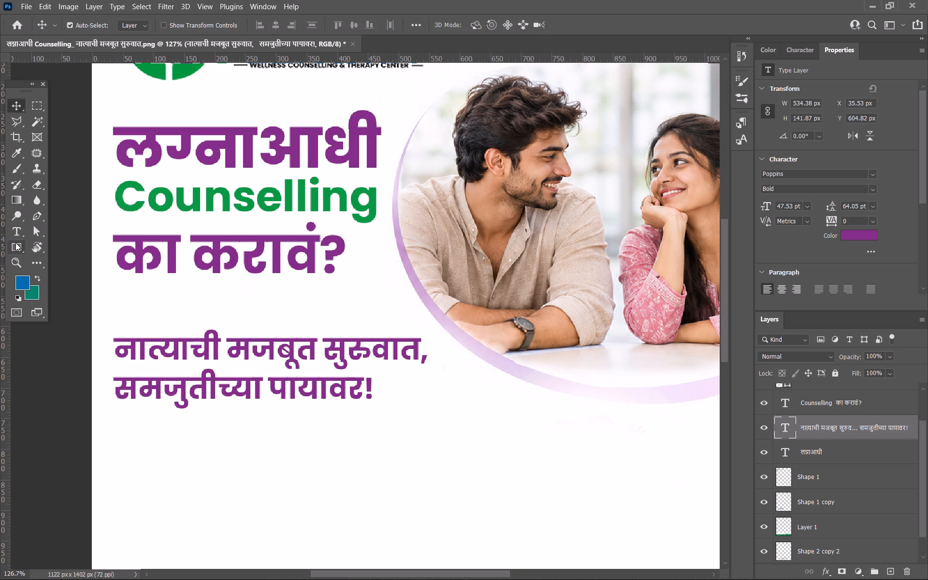
Draw a 664 × 149 px rectangle with 18 px rounded corners over the tagline, extending past the poster's left edge.
click(15, 243)
drag(71, 325, 203, 377)
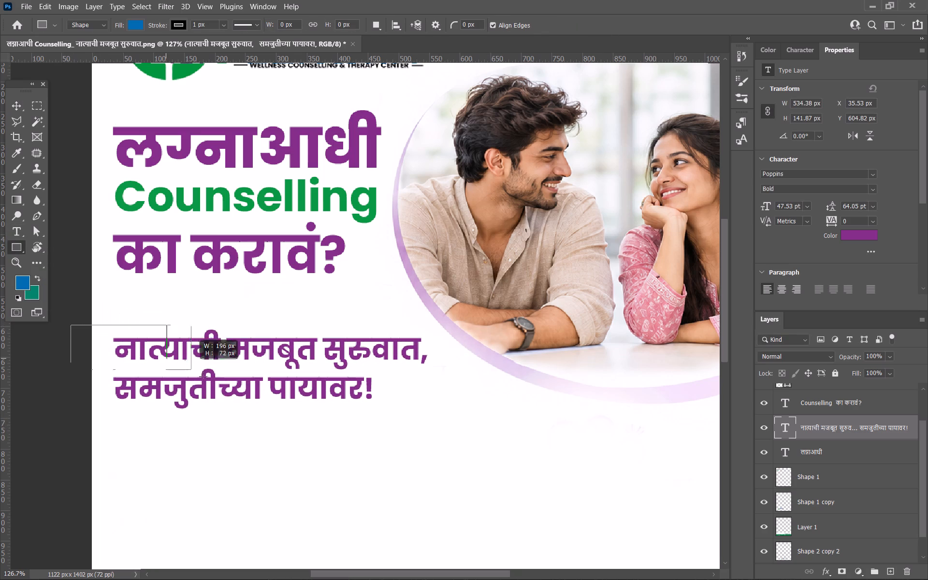
drag(203, 377, 433, 416)
click(421, 335)
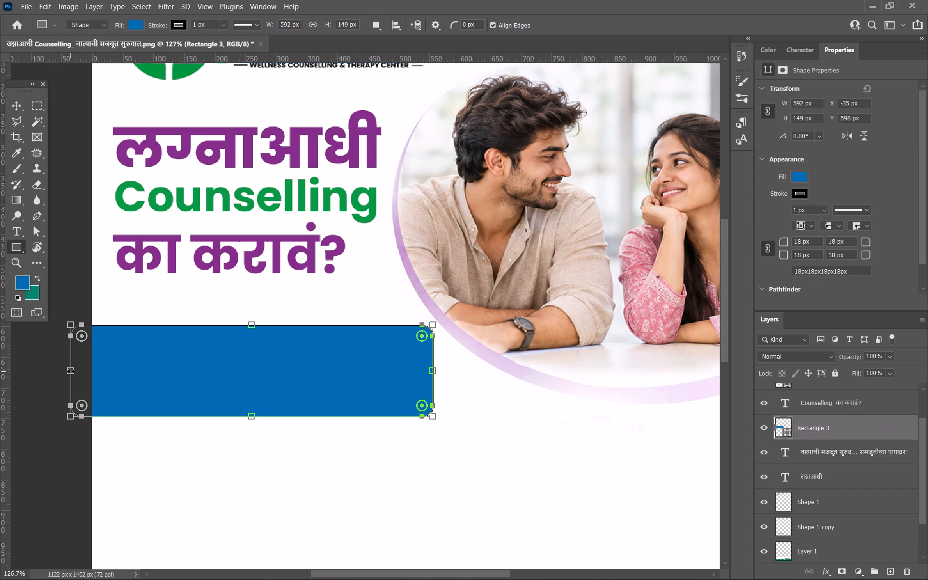
drag(71, 371, 27, 371)
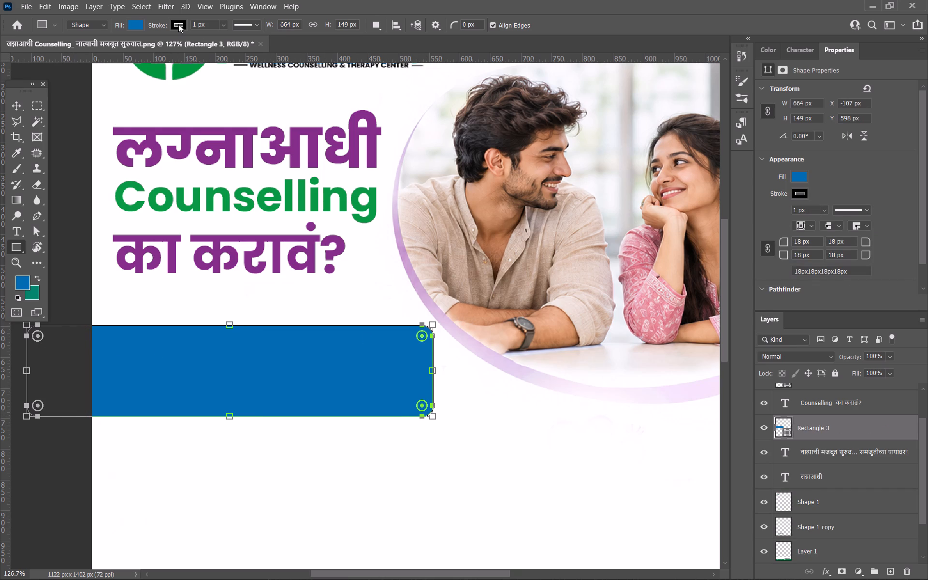
Remove the rectangle's stroke and fill it with the heading's purple.
click(178, 24)
click(106, 49)
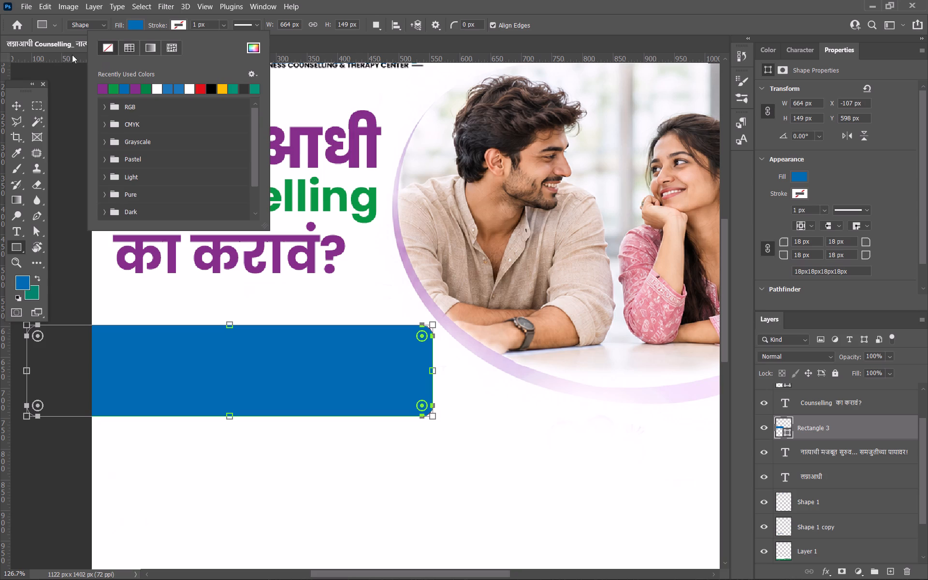
click(135, 24)
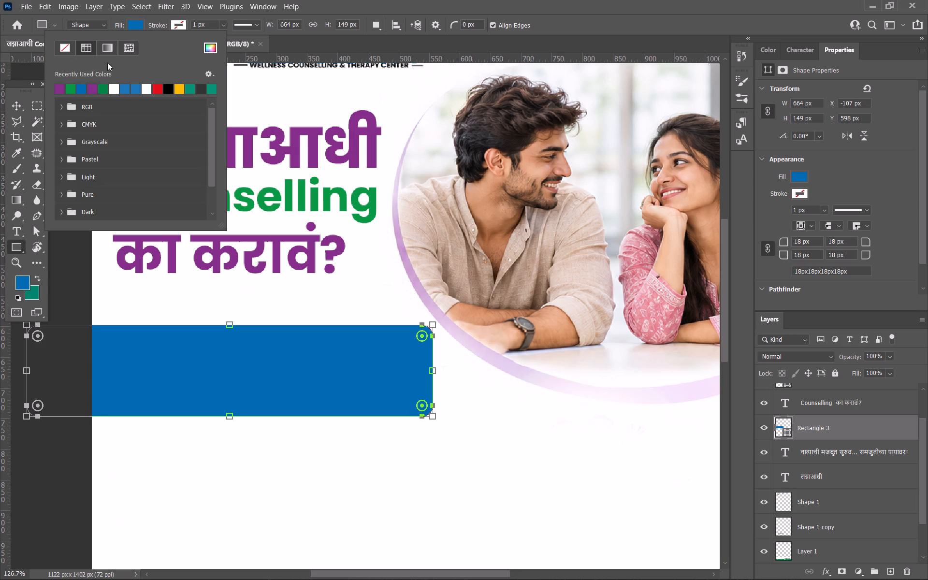
click(59, 87)
Reorder the purple rectangle in the layer stack so it sits directly above the base photo, Layer 0.
click(18, 108)
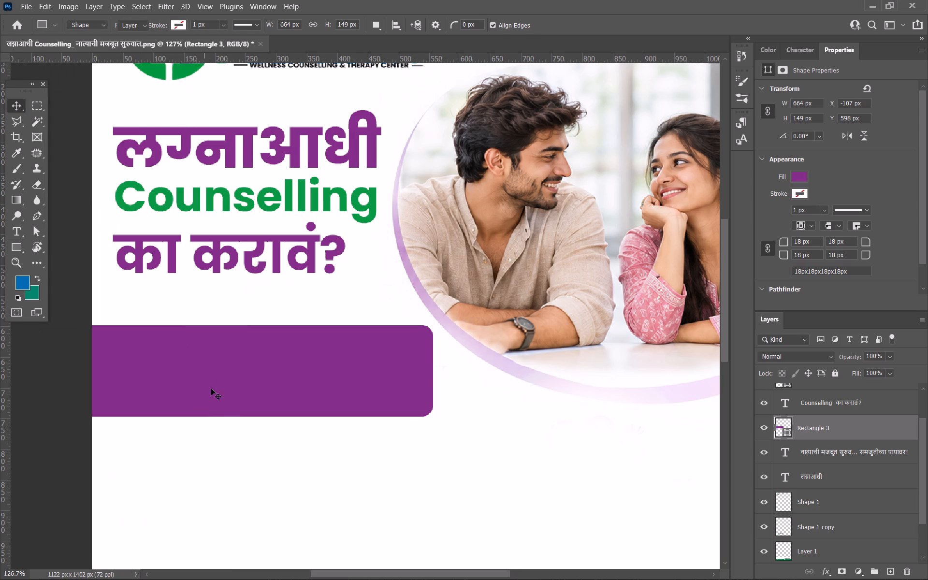
key(ctrl+shift+bracketleft)
key(ctrl+bracketright)
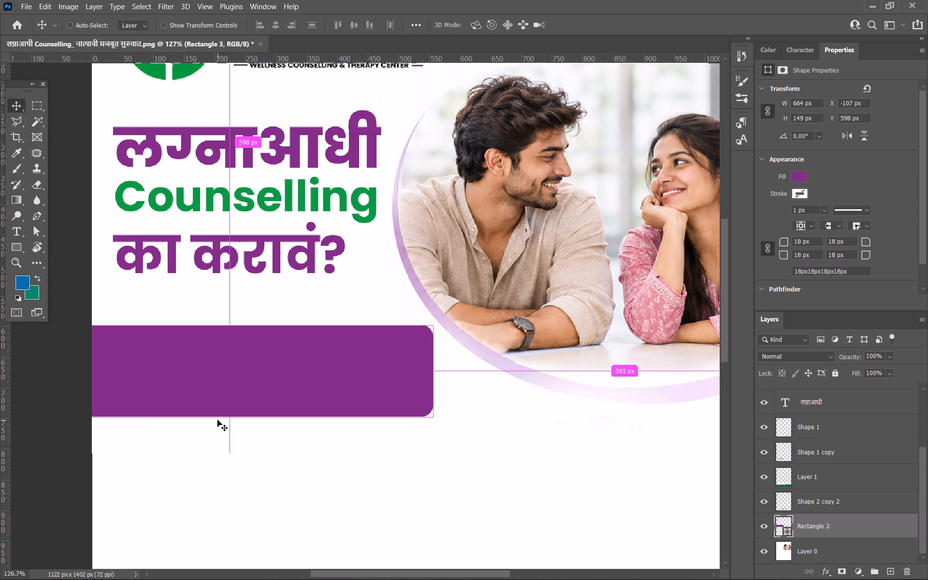
Recolour the tagline text to white, sampled from the poster's blank background.
click(252, 384)
key(i)
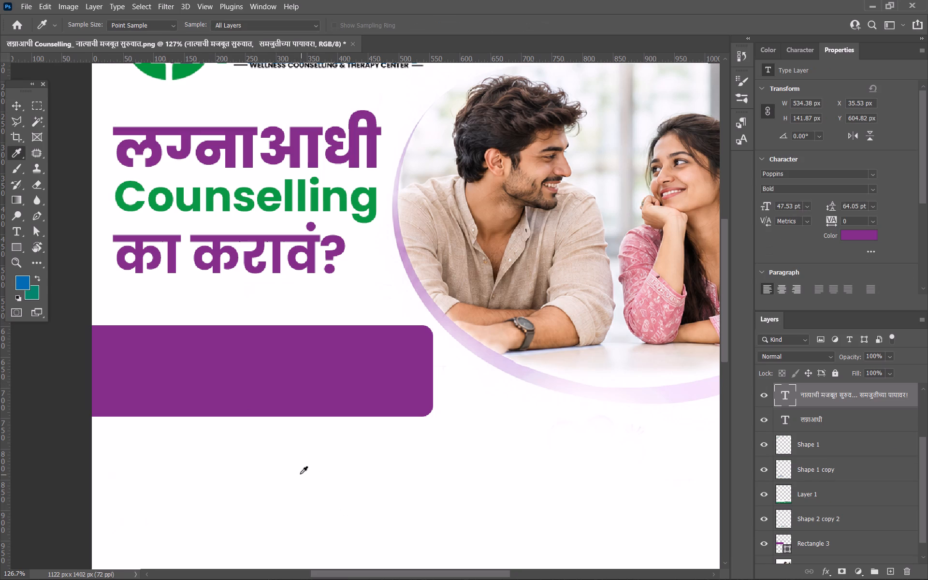
click(300, 474)
key(alt+BackSpace)
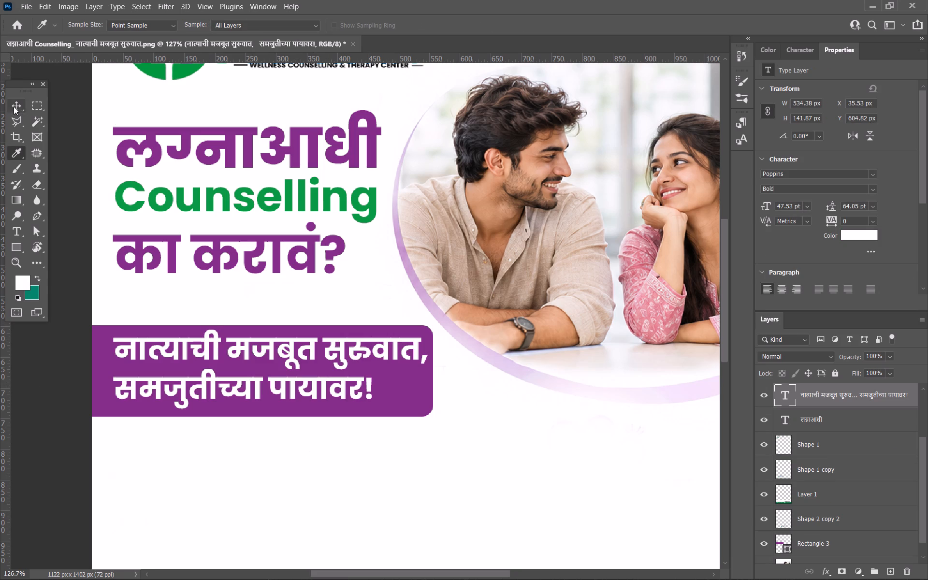
click(14, 106)
Nudge the purple rectangle behind the tagline 4 px to the right.
alt+scroll(240, 307, down, 3)
alt+scroll(225, 371, down, 1)
key(space)
key(space)
key(space)
key(space)
key(space)
key(space)
key(space)
key(space)
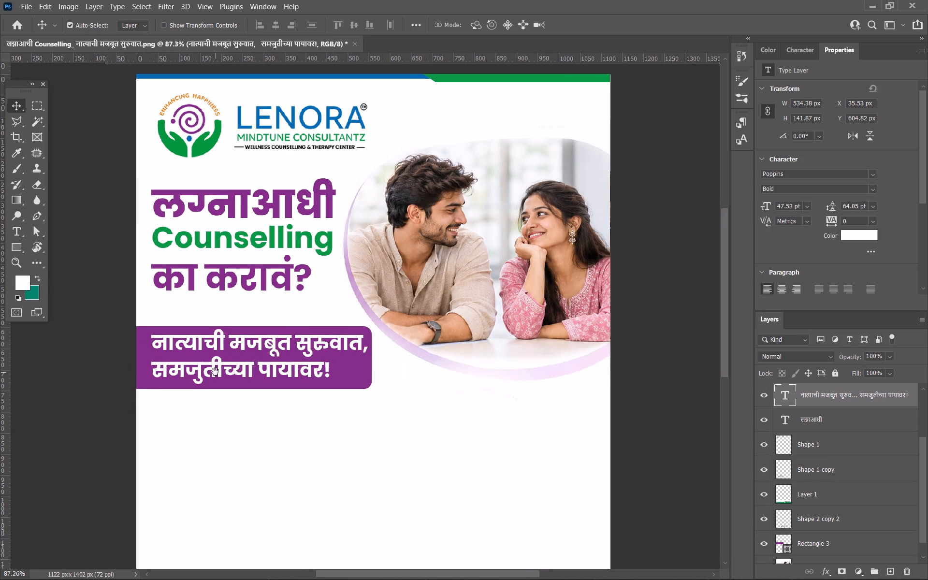
drag(225, 379, 260, 401)
alt+scroll(224, 406, up, 6)
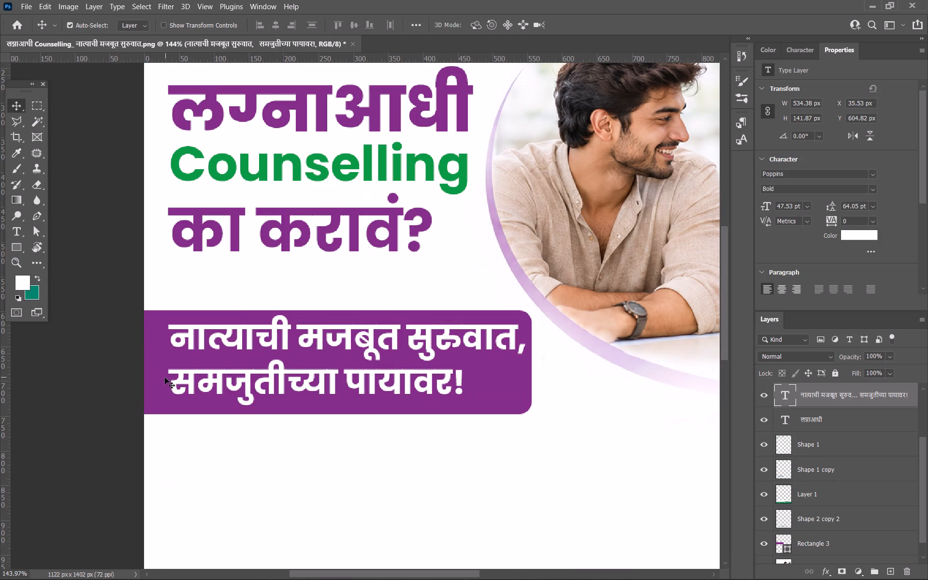
click(159, 375)
key(Right)
key(Right)
key(Right)
key(Right)
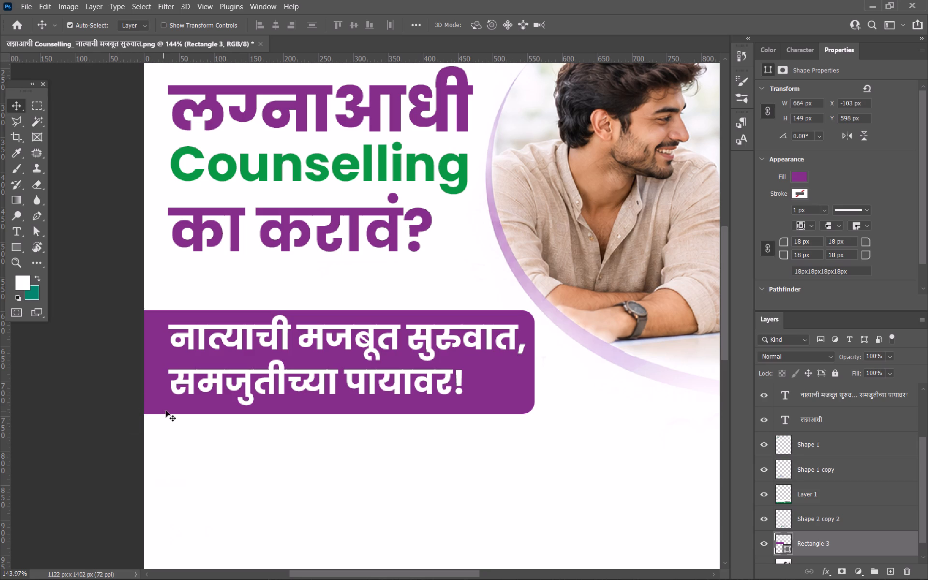
Draw a horizontal line about 402 px long with the Pen tool beneath the का करावं? line, with a 4 px black stroke.
alt+scroll(198, 406, down, 3)
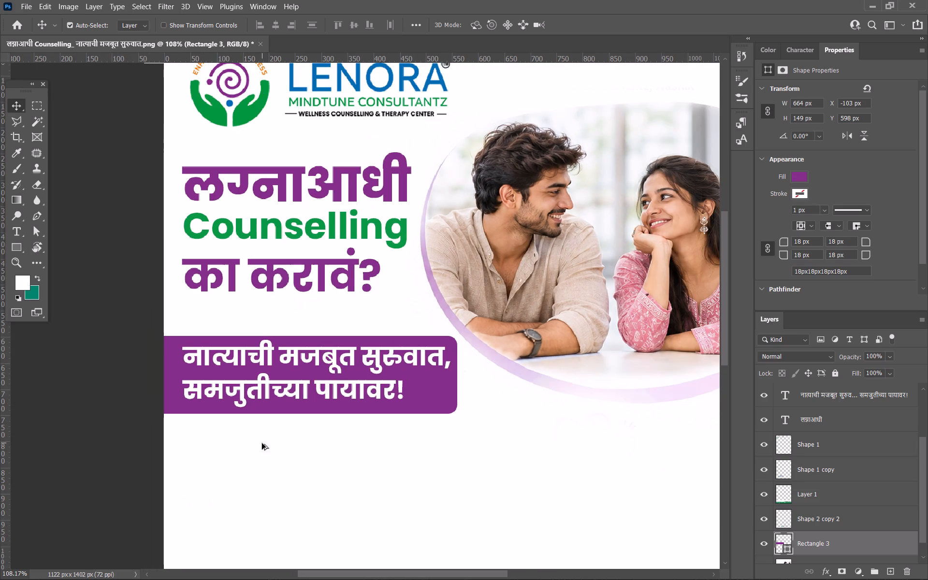
click(262, 443)
alt+scroll(210, 287, up, 4)
key(p)
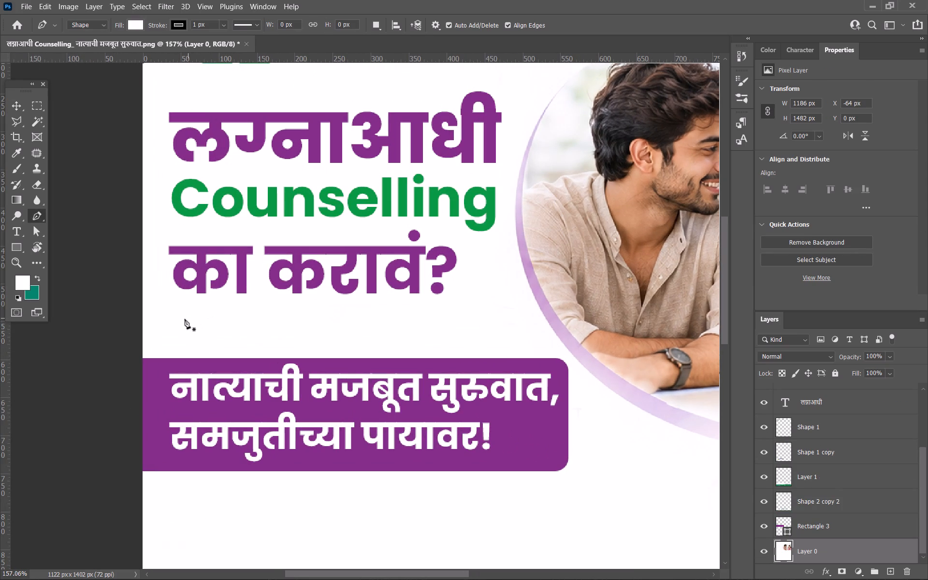
click(178, 317)
shift+click(483, 318)
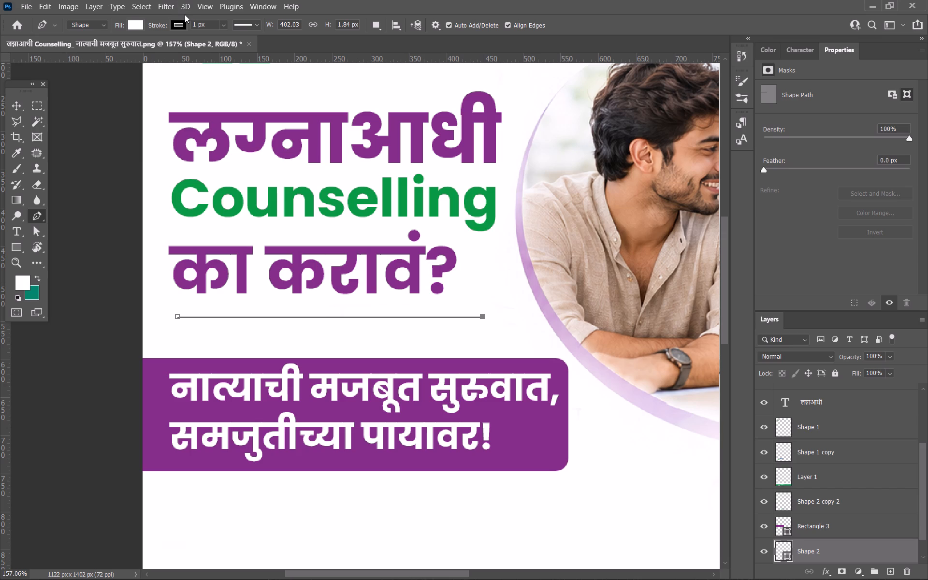
drag(197, 26, 173, 22)
key(4)
key(Return)
click(15, 106)
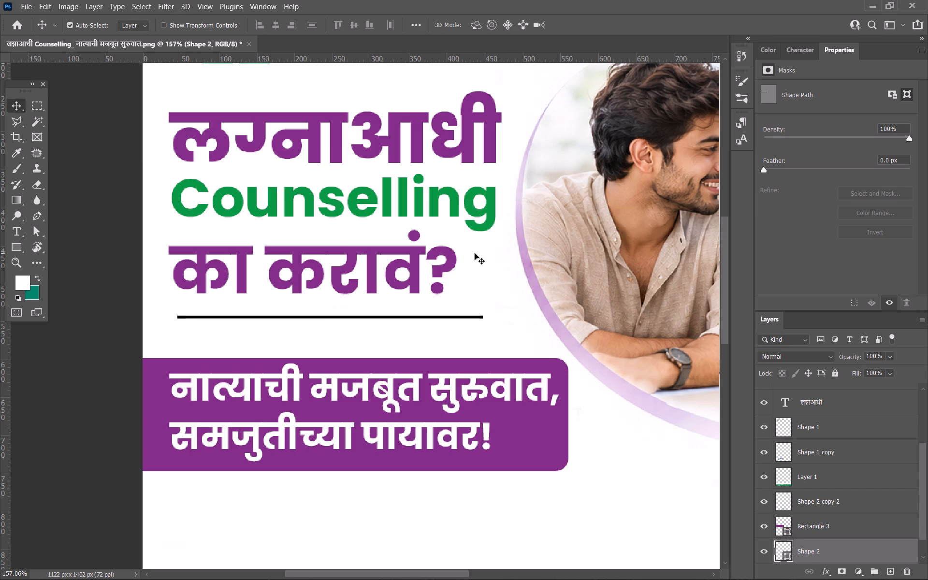
Insert a space before the question mark in the का करावं? line.
double_click(409, 265)
click(428, 275)
key(space)
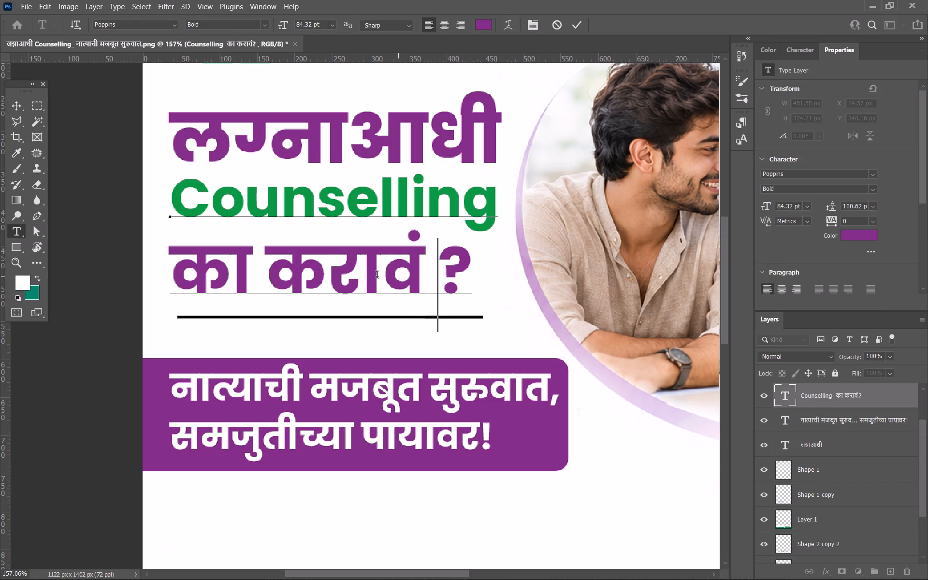
click(17, 105)
alt+scroll(363, 240, down, 10)
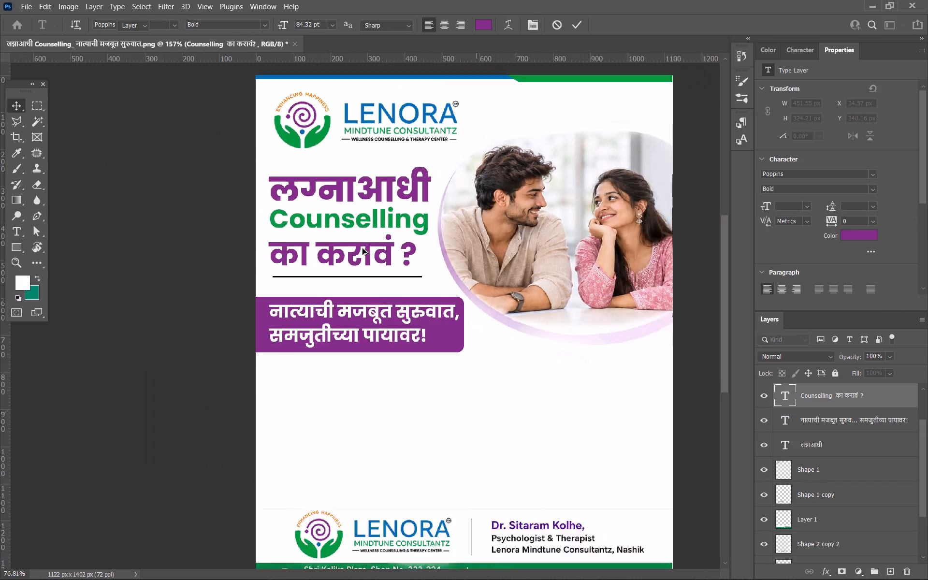
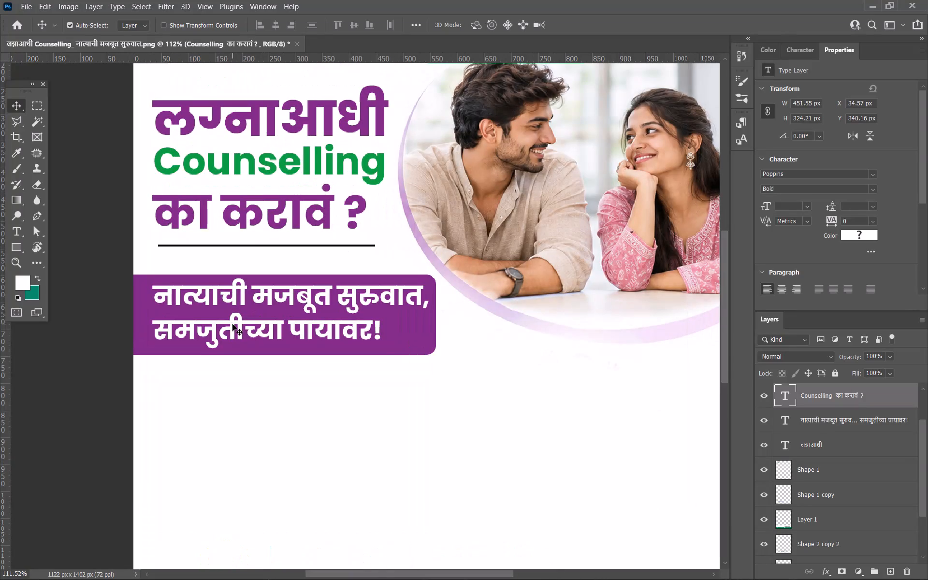
Scale the tagline text and its purple rectangle together to about 90%, keeping the top edge in place.
click(234, 324)
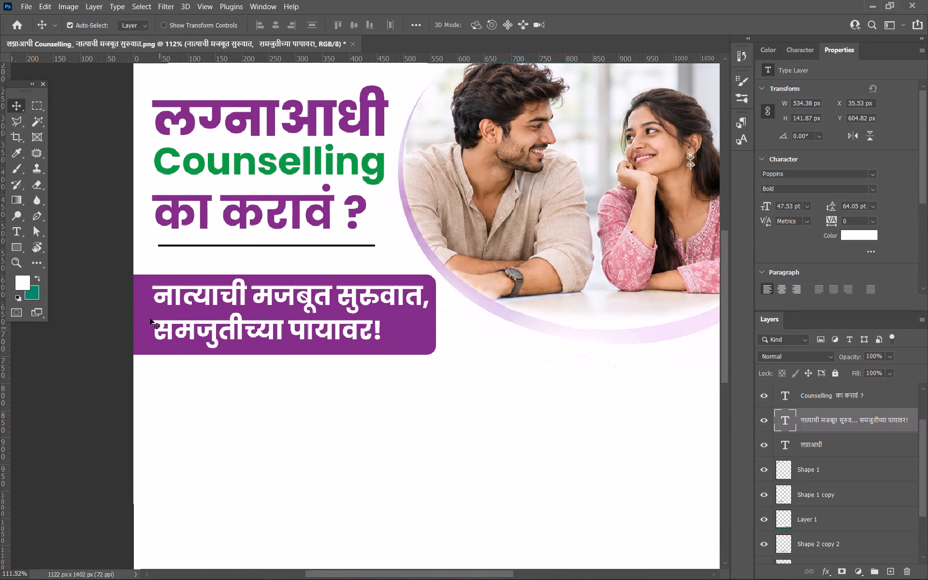
shift+click(139, 307)
key(ctrl+t)
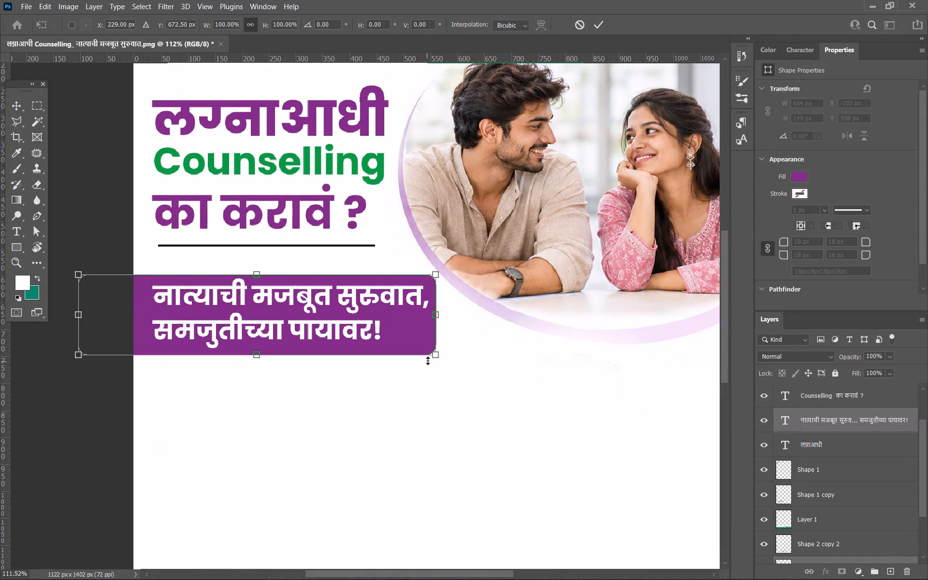
drag(435, 355, 402, 344)
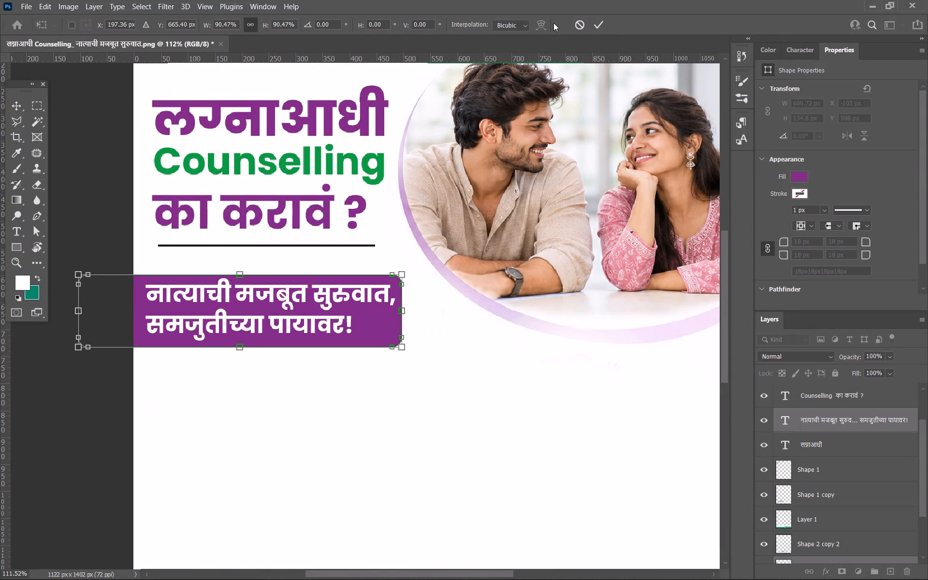
click(601, 21)
Nudge the tagline text and its purple rectangle up about 19 px and slightly to the right.
key(Up)
key(Up)
key(Up)
key(Up)
key(Up)
key(Up)
key(Up)
key(Up)
key(Up)
key(Up)
key(Up)
key(Up)
key(Up)
key(Up)
key(Up)
key(Up)
key(Up)
key(Up)
key(Up)
key(Up)
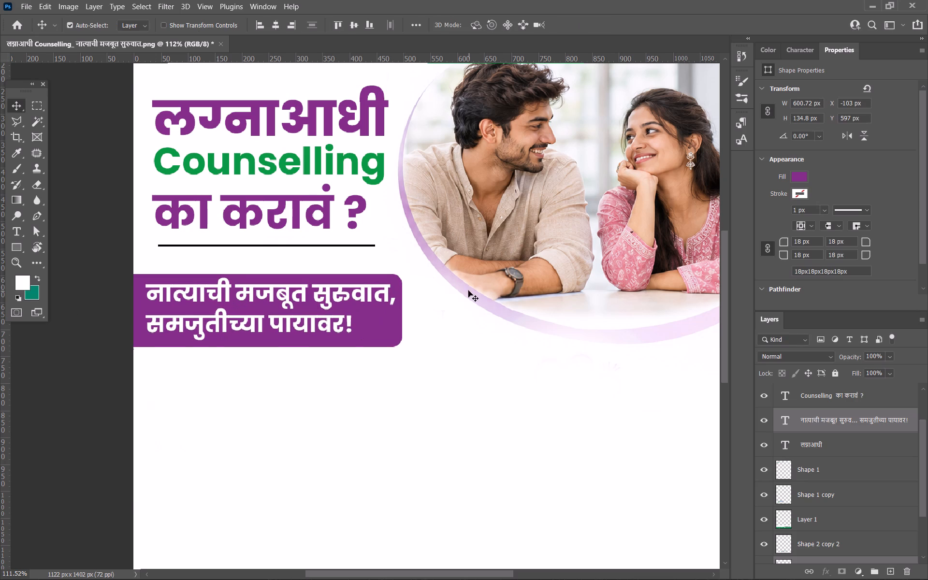
key(Right)
key(Right)
key(Right)
key(Right)
key(Right)
key(Right)
key(Right)
key(Right)
key(Right)
key(Right)
key(Right)
key(Right)
key(Right)
key(Right)
key(Right)
key(Right)
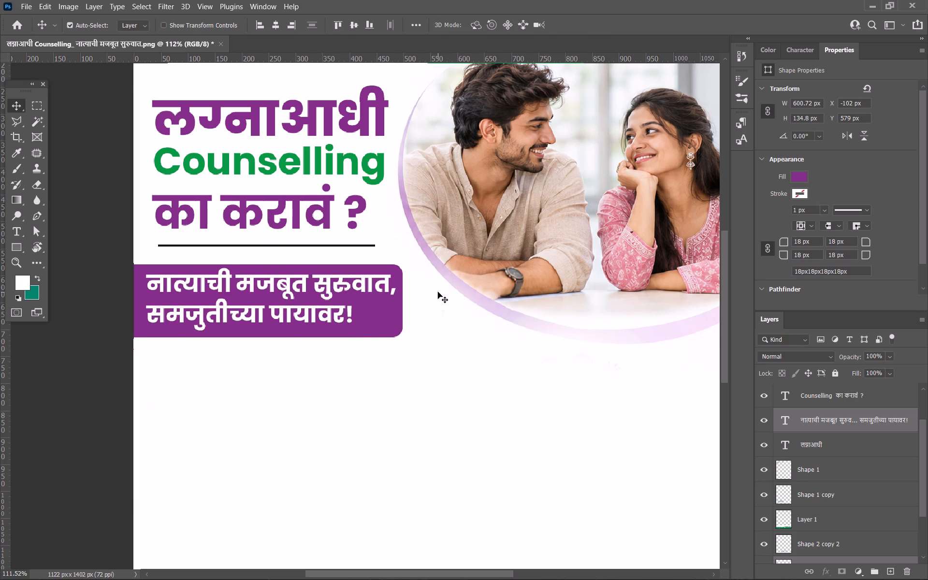
key(Right)
click(356, 372)
Insert a space before the exclamation mark at the end of the tagline.
double_click(348, 306)
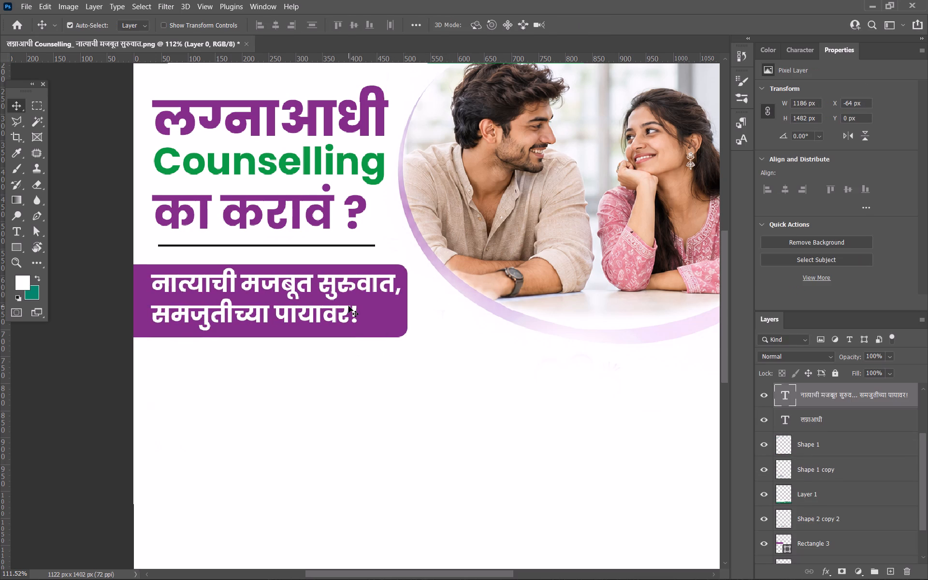
click(351, 318)
key(space)
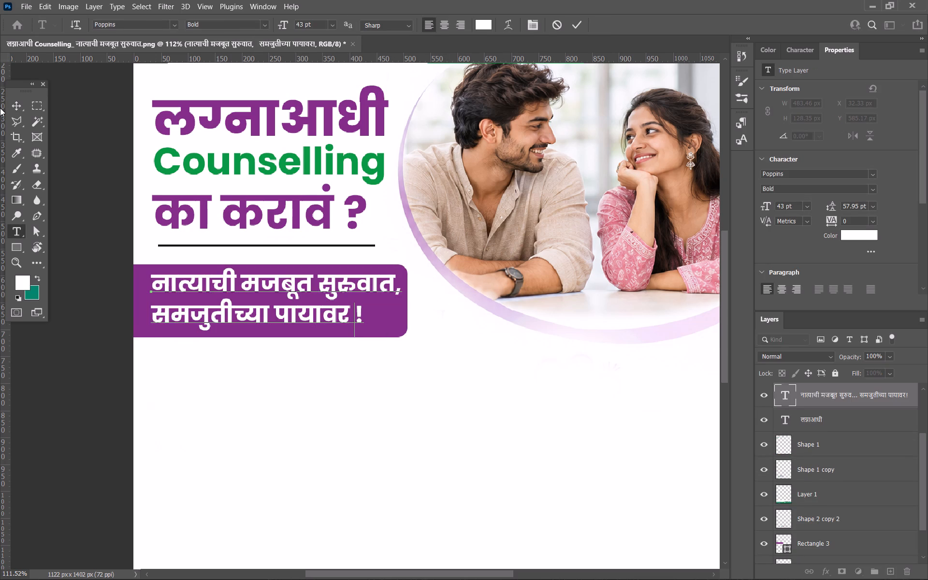
click(19, 100)
Duplicate the tagline text straight down by about 189 px into the blank area beneath the purple banner.
alt+scroll(327, 370, down, 4)
key(space)
key(space)
key(space)
key(space)
key(space)
key(space)
key(space)
key(space)
key(space)
drag(317, 360, 340, 280)
alt+scroll(324, 242, up, 5)
alt+drag(279, 207, 285, 292)
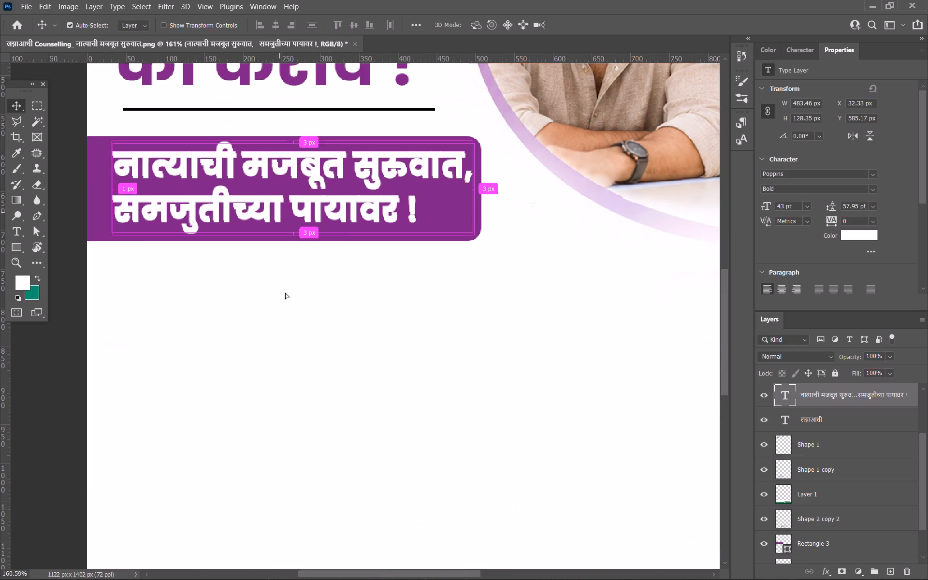
alt+drag(285, 292, 283, 354)
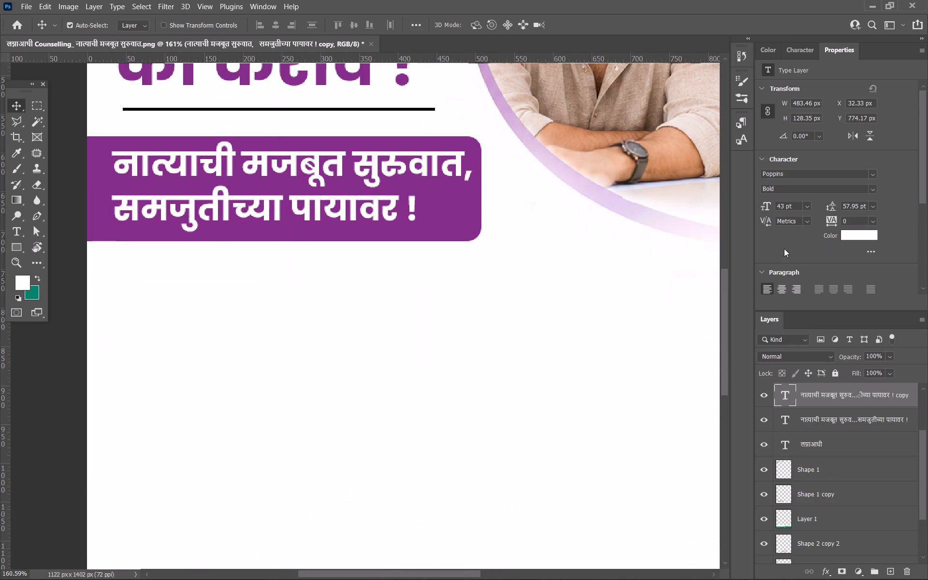
Recolour the duplicated tagline text to black.
click(847, 234)
drag(596, 320, 561, 365)
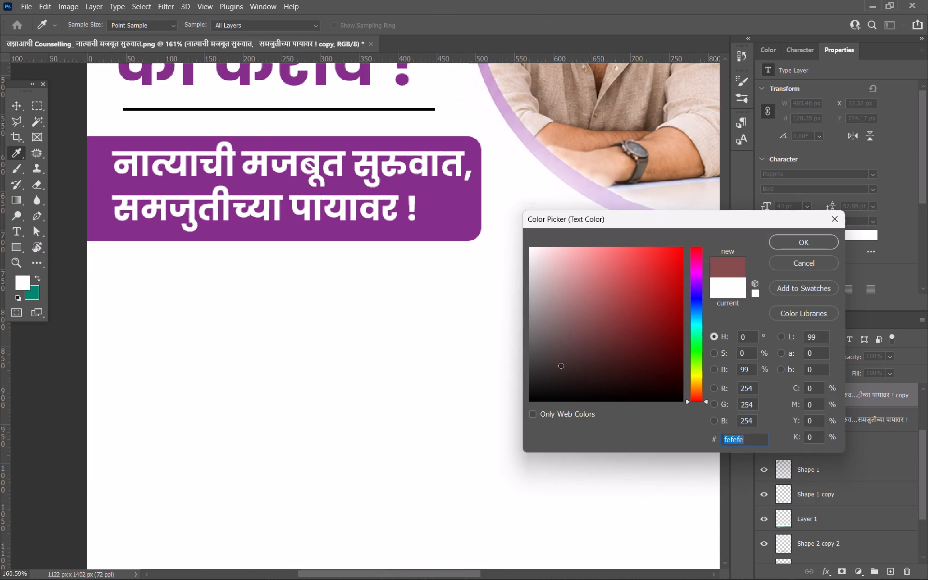
drag(561, 365, 498, 427)
click(817, 241)
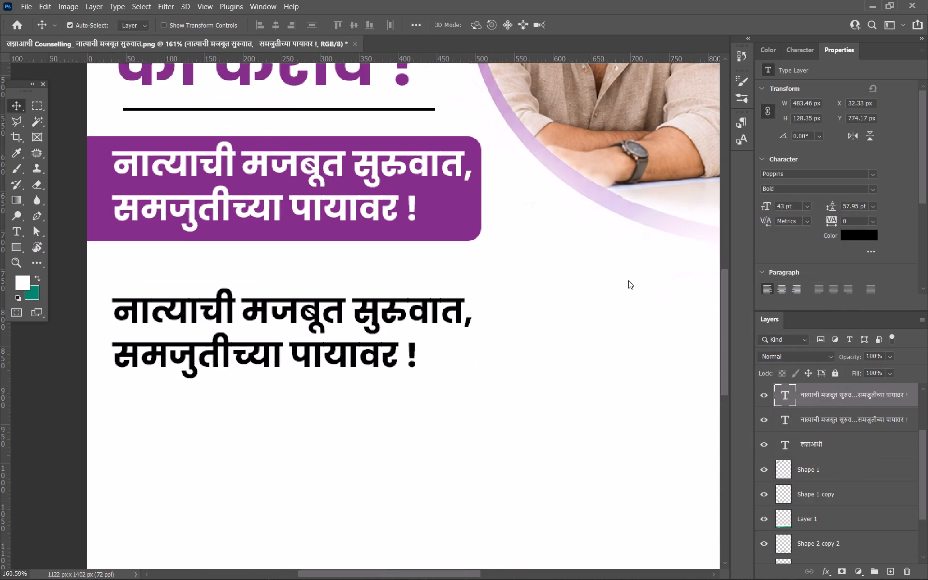
Replace the duplicate's text with the copied paragraph beginning Pre-Marriage Counselling चा सर्वात मोठा फायदा म्हणजे.
double_click(400, 315)
key(ctrl+v)
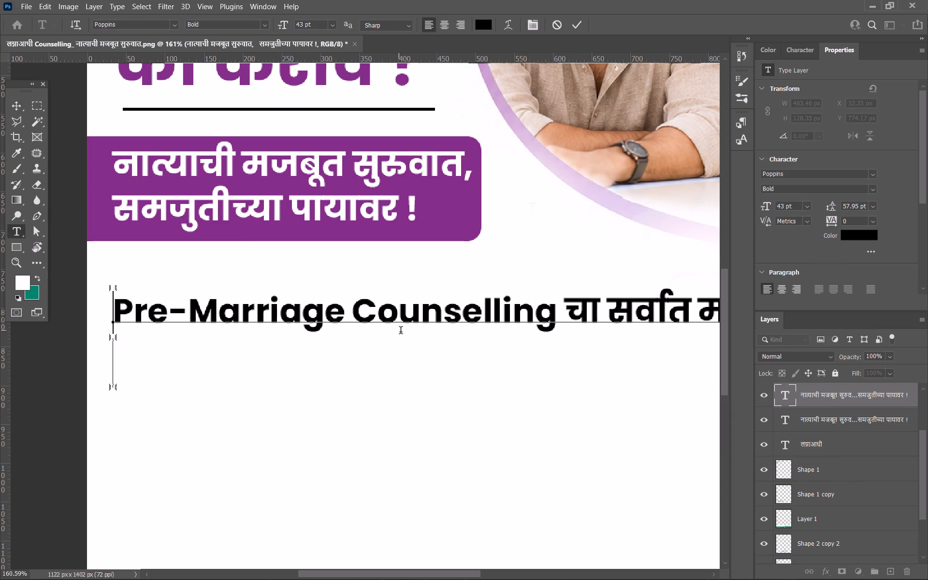
click(21, 105)
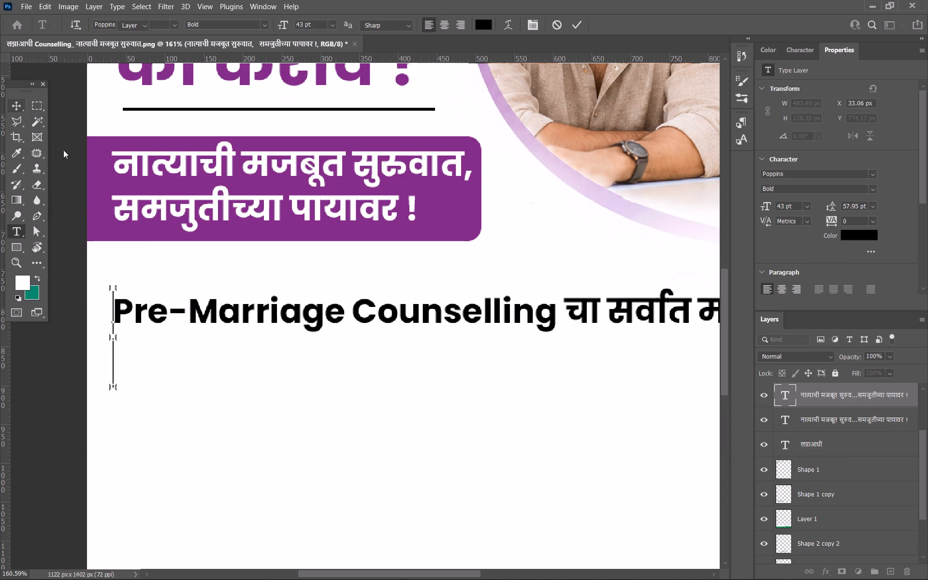
Move the Pre-Marriage Counselling text up about 32 px beneath the banner and set its weight to SemiBold.
alt+scroll(264, 296, down, 7)
drag(330, 306, 330, 293)
click(871, 188)
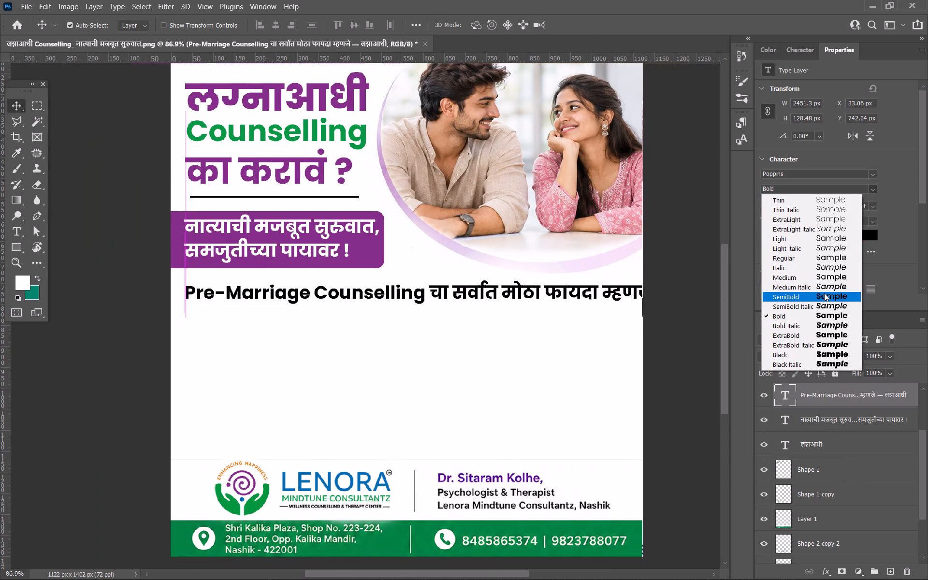
click(823, 295)
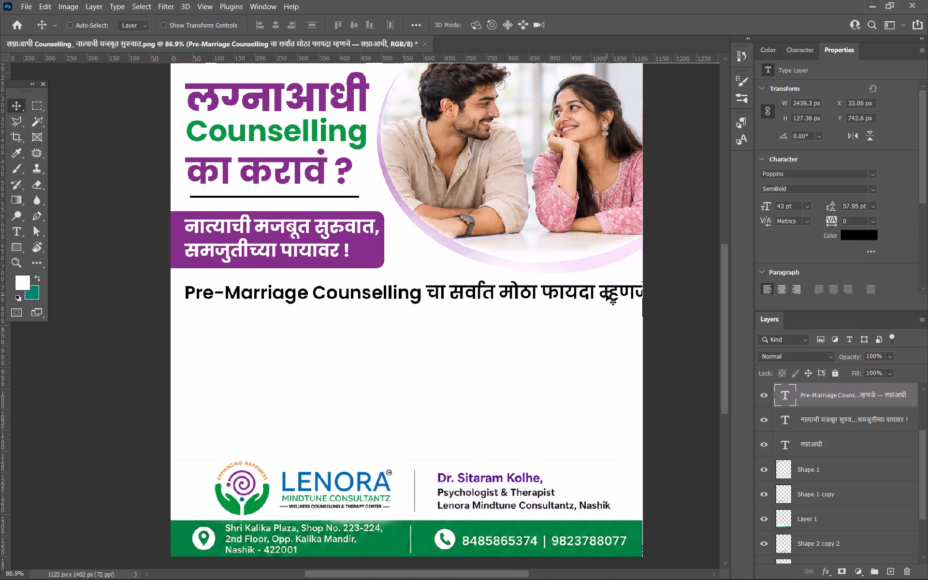
Scale the Pre-Marriage Counselling text proportionally to about 73%, keeping its start aligned with the tagline.
key(ctrl+t)
alt+scroll(638, 320, down, 4)
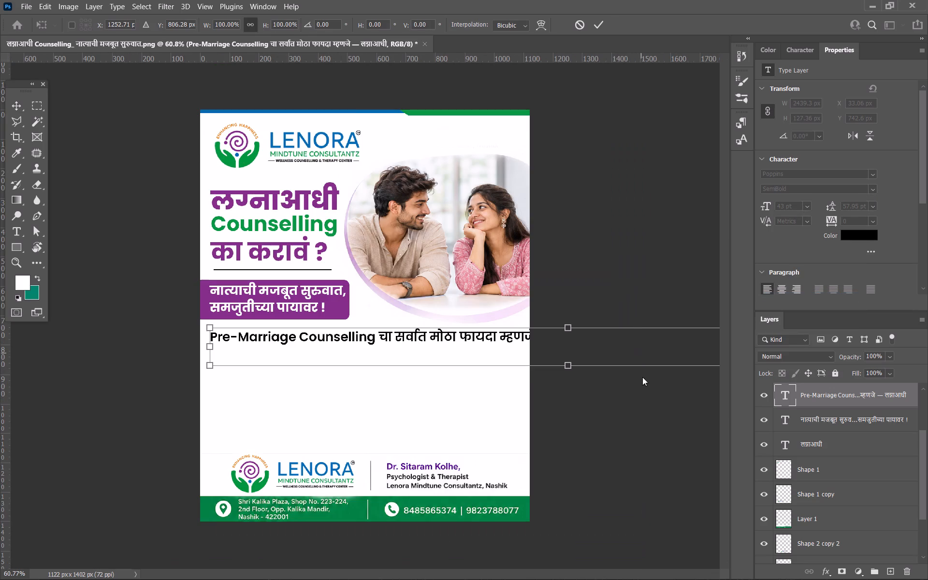
alt+scroll(436, 352, down, 7)
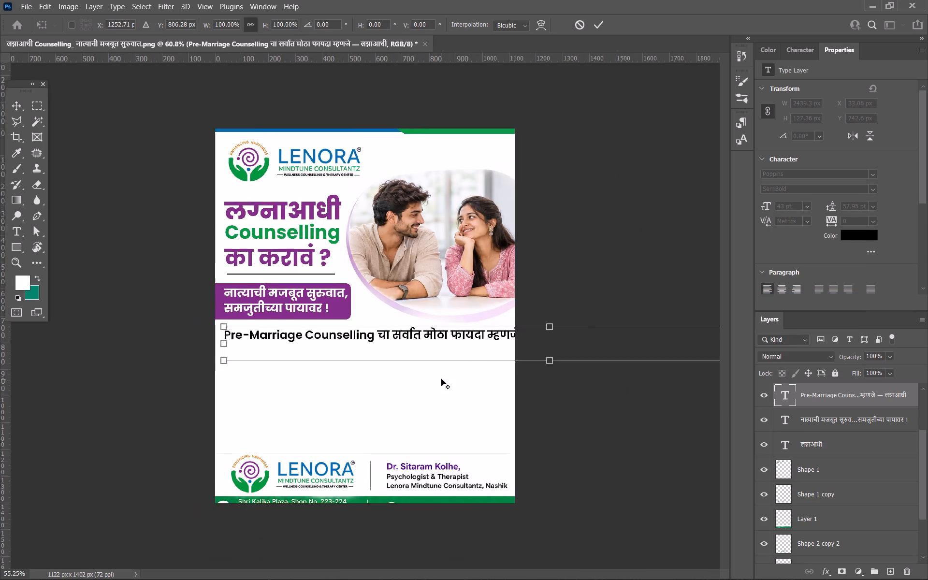
alt+scroll(441, 379, down, 2)
click(712, 347)
drag(718, 349, 675, 344)
key(ctrl+z)
drag(716, 349, 593, 340)
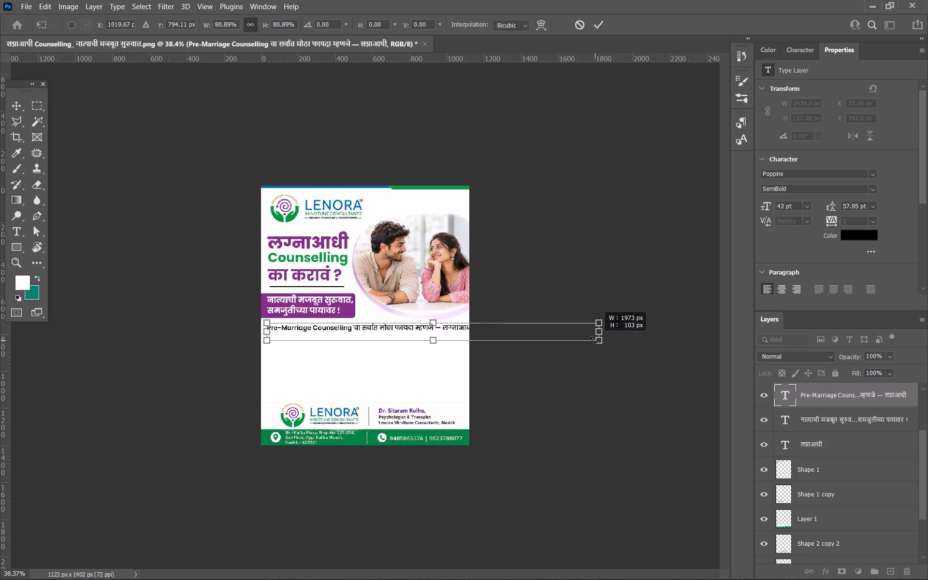
drag(593, 340, 593, 339)
click(601, 27)
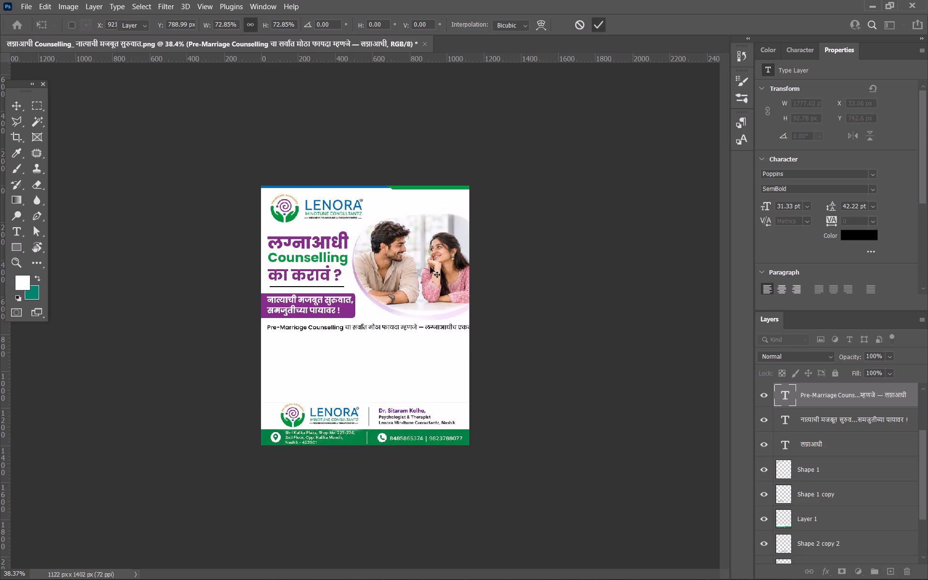
Break the Pre-Marriage Counselling text into three lines, before फायदा and before अधिक.
alt+scroll(362, 355, up, 9)
double_click(373, 340)
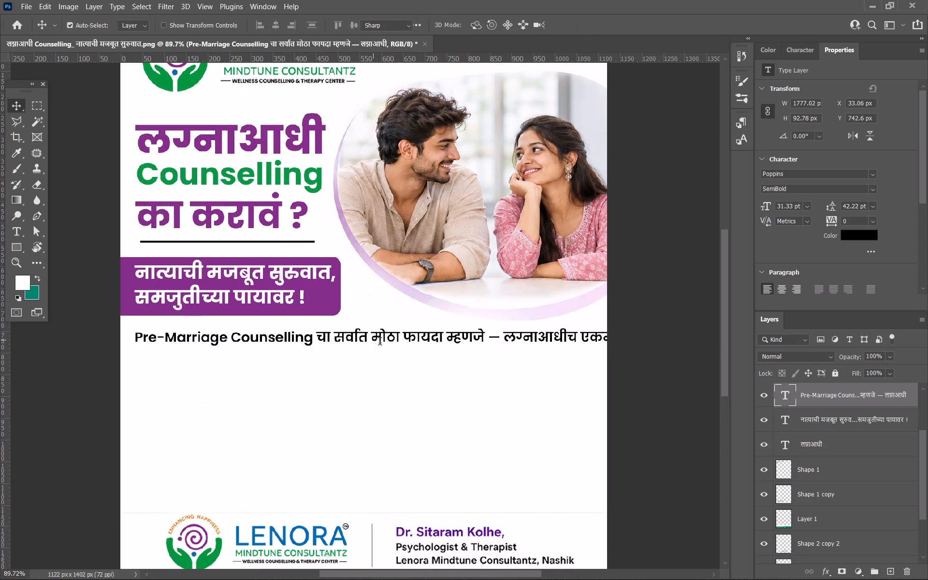
click(403, 340)
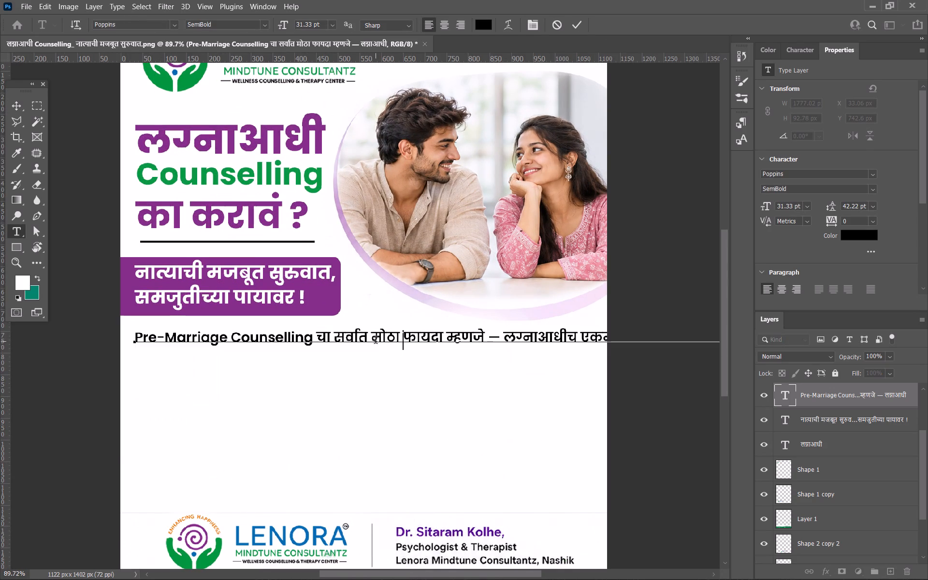
key(Return)
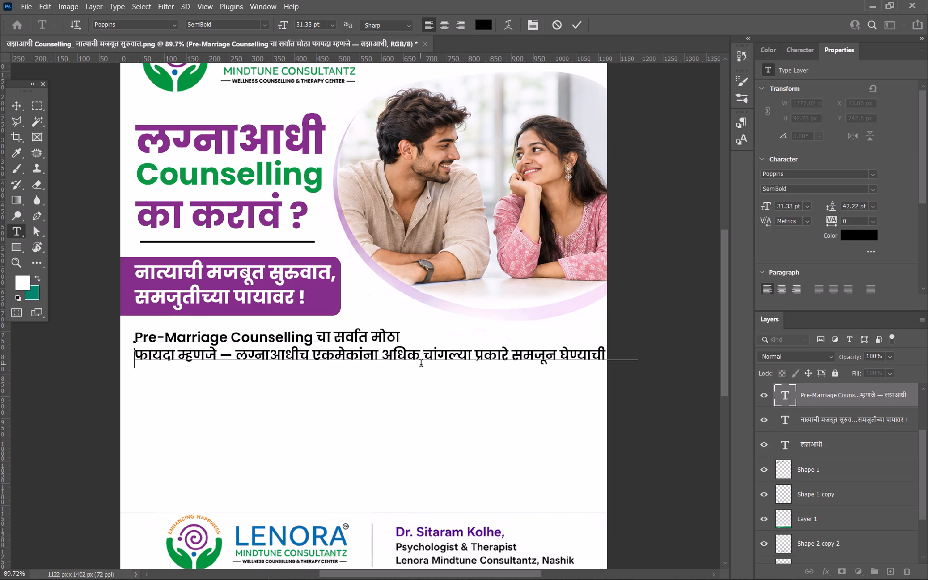
click(383, 361)
key(Return)
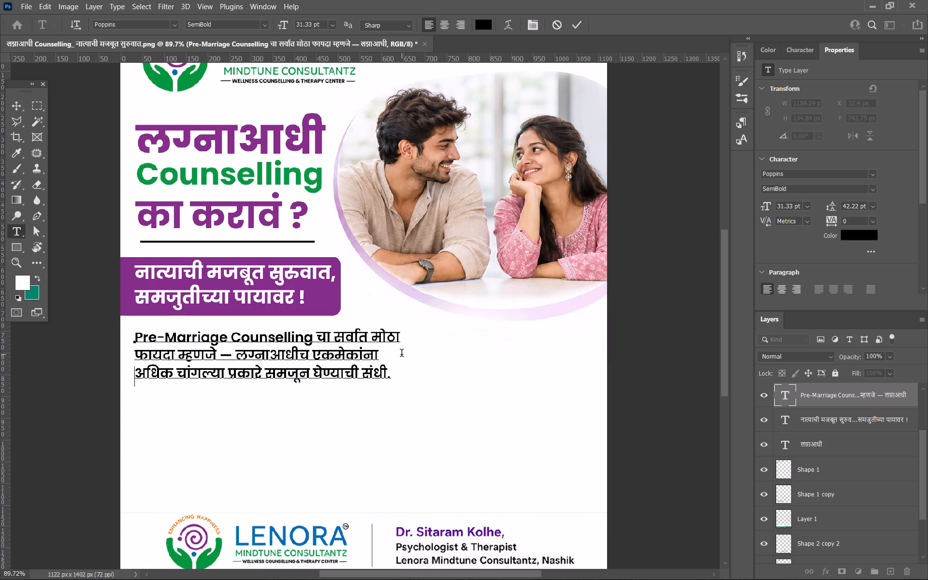
click(20, 107)
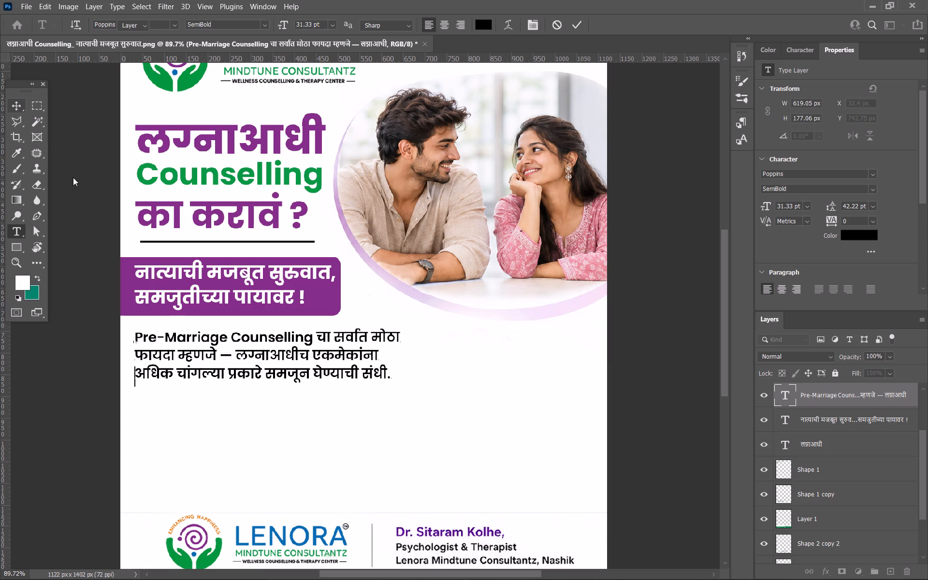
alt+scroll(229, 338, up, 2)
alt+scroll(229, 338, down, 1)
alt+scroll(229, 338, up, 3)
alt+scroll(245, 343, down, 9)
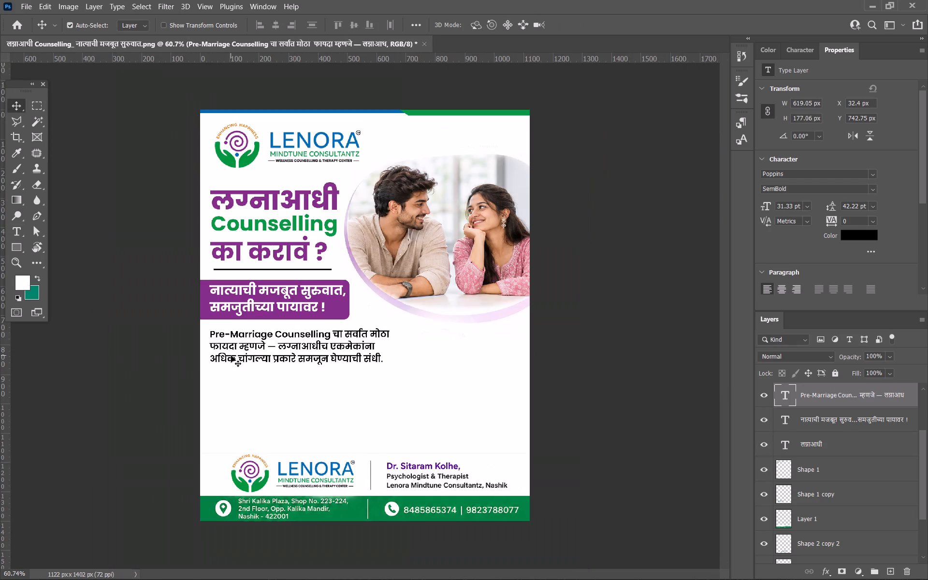
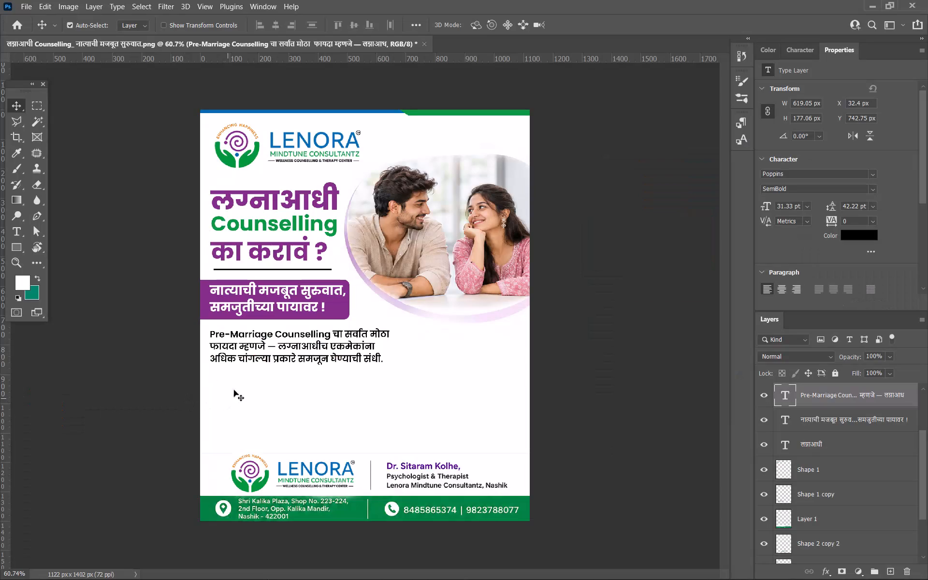
Move the Pre-Marriage Counselling paragraph up about 14 px, closer beneath the purple tagline banner.
scroll(250, 366, up, 8)
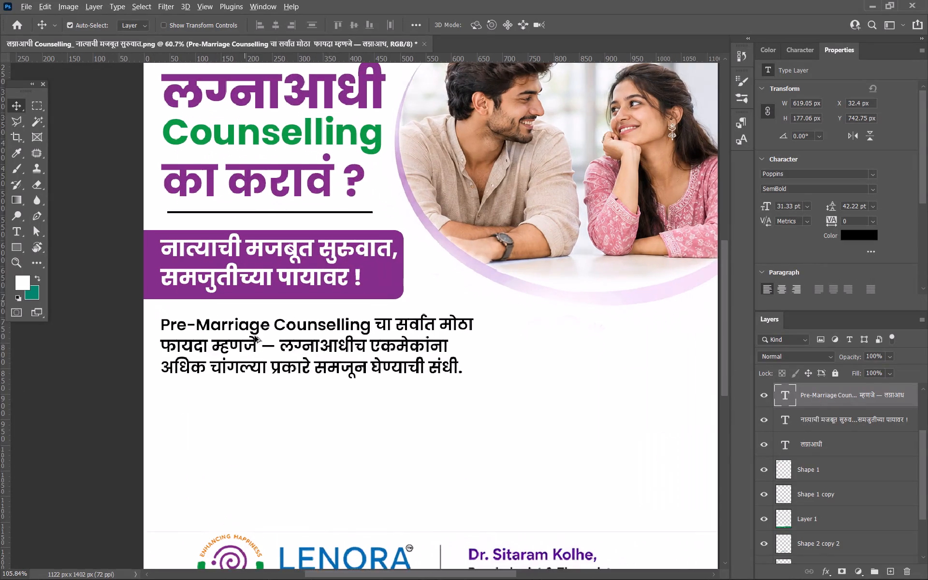
drag(248, 329, 247, 318)
click(247, 318)
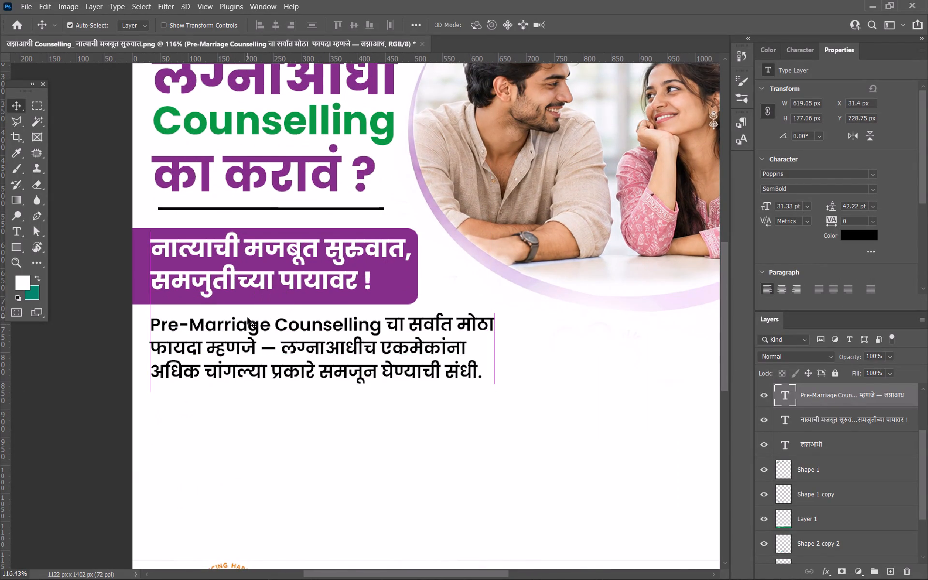
Examine the spacing and alignment of the heading, divider line, tagline banner and body paragraph, up close and in the whole layout.
alt+scroll(250, 319, down, 4)
alt+scroll(250, 320, up, 1)
alt+scroll(250, 321, down, 4)
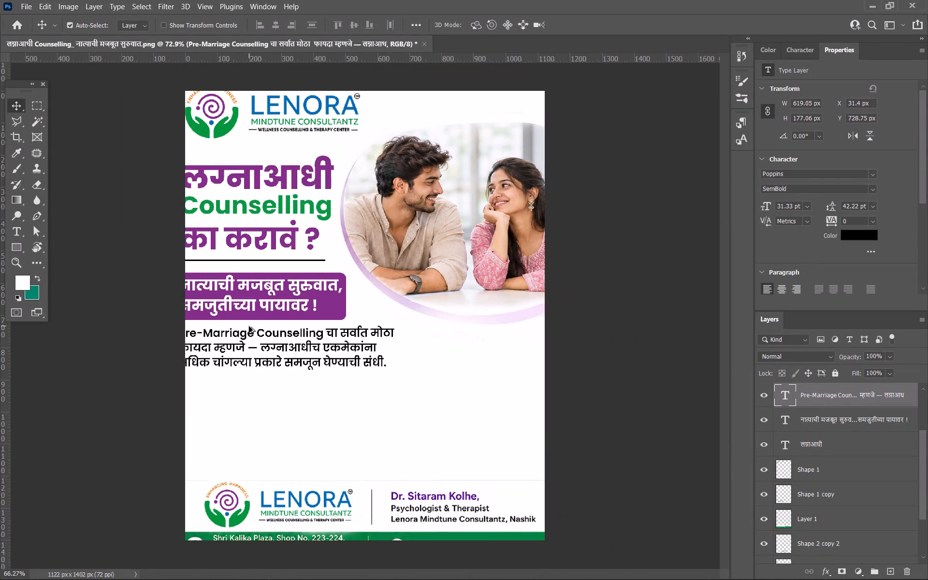
key(space)
key(space)
key(space)
key(space)
key(space)
key(space)
key(space)
key(space)
drag(256, 305, 281, 394)
alt+scroll(242, 205, up, 4)
alt+scroll(242, 205, down, 1)
alt+scroll(239, 194, up, 4)
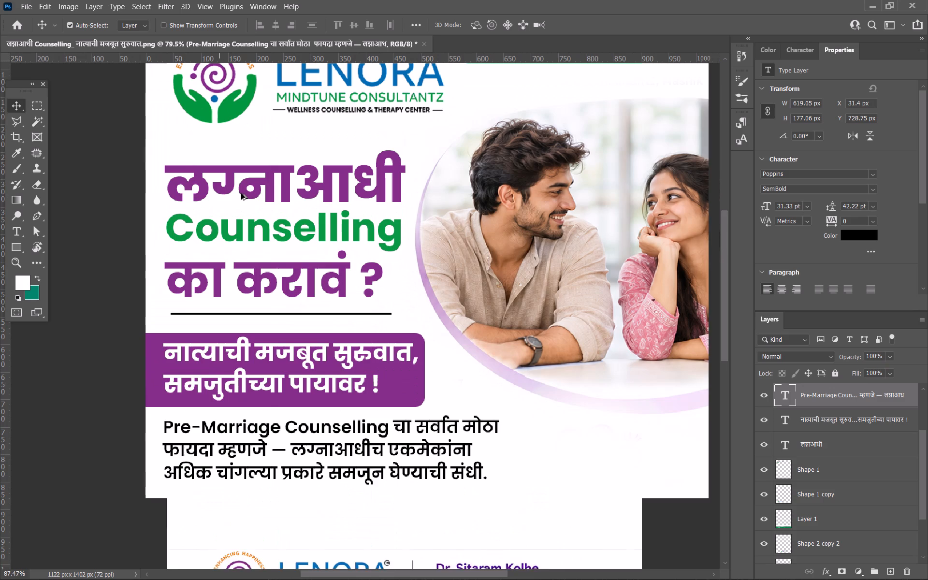
Move the black divider line up about 11 px and slightly inward, closer beneath the का करावं ? heading line.
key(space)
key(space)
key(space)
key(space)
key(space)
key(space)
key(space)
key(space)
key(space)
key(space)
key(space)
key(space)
drag(255, 217, 286, 360)
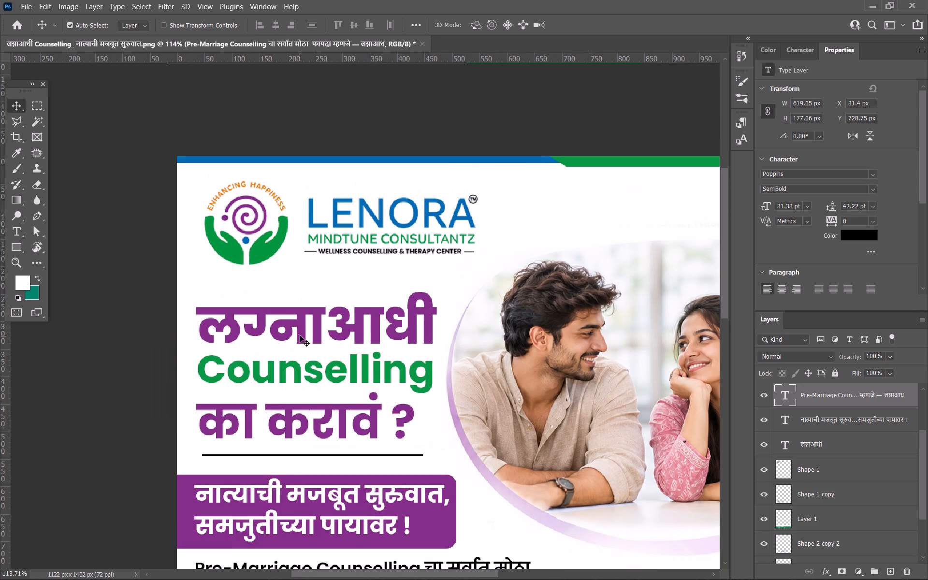
click(284, 372)
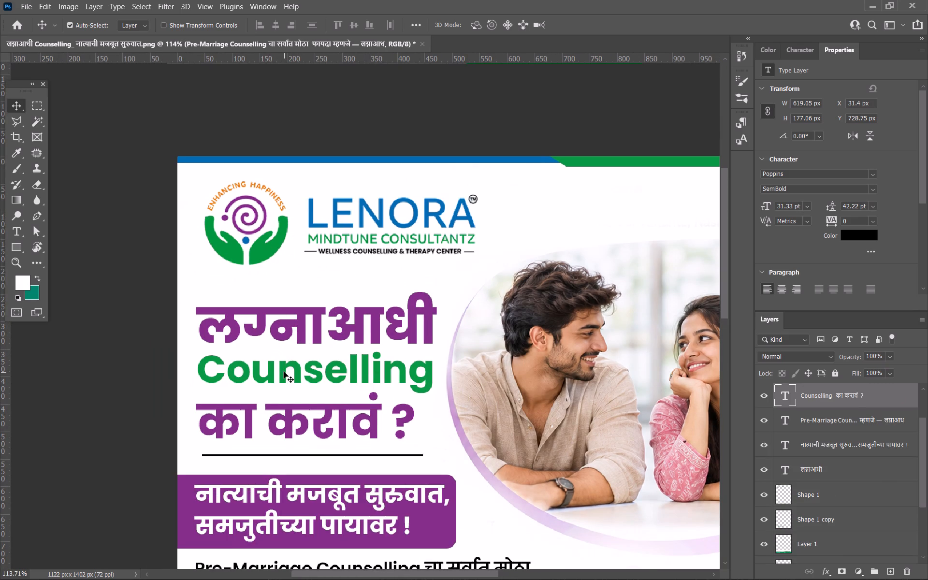
alt+scroll(377, 469, up, 4)
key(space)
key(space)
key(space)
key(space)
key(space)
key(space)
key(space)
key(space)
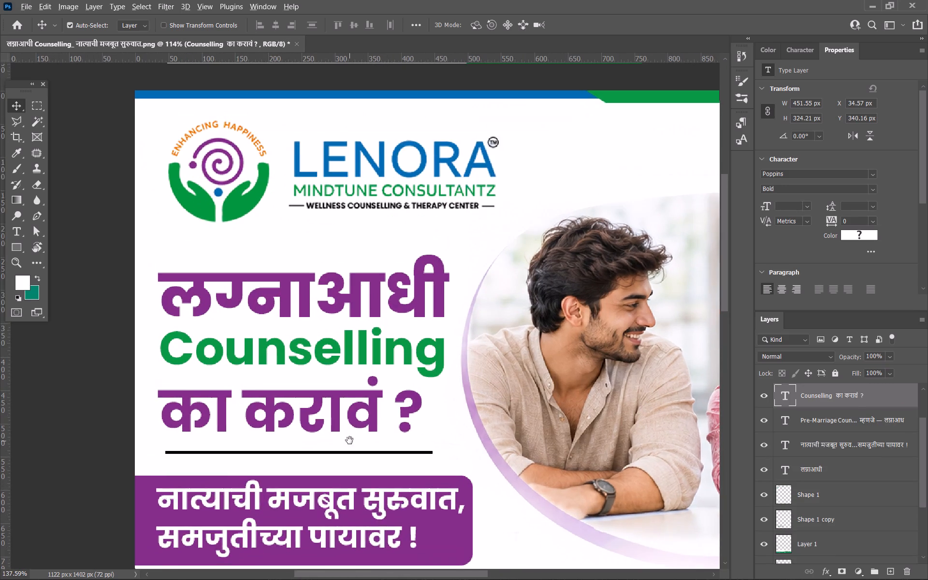
drag(349, 440, 387, 303)
alt+scroll(348, 341, up, 5)
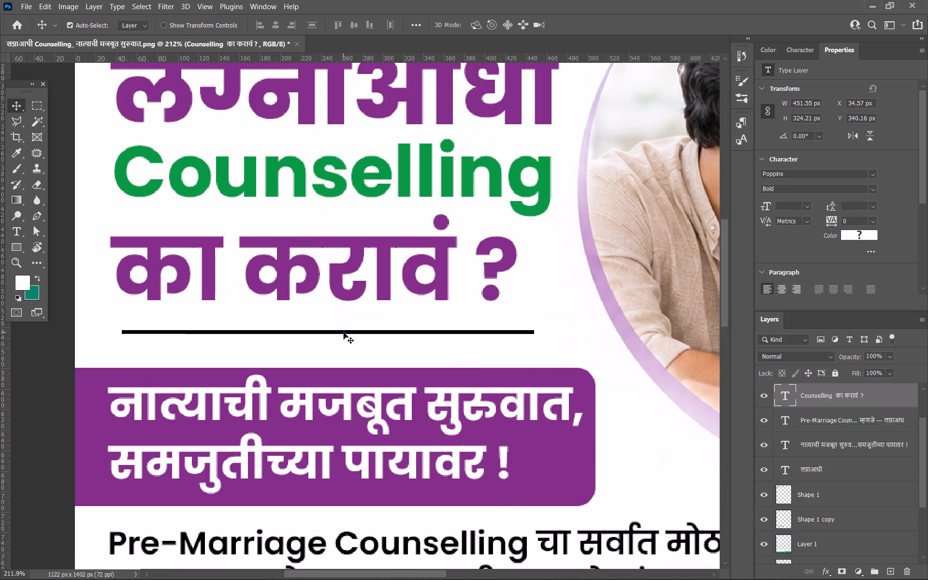
drag(345, 333, 341, 322)
Move the purple banner together with its tagline text up about 14 px, closer to the divider line.
alt+scroll(320, 359, down, 3)
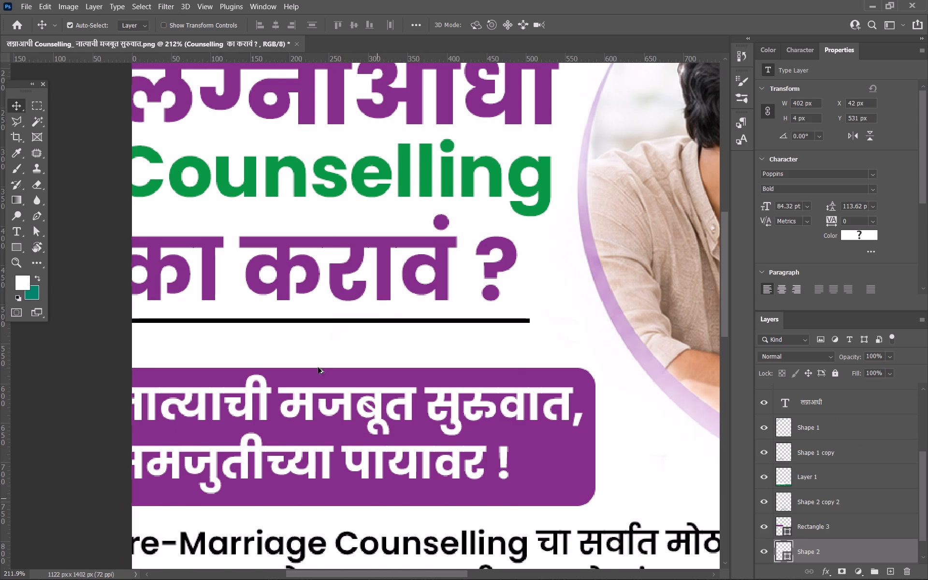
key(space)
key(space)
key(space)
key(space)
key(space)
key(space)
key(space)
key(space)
drag(306, 375, 361, 327)
alt+scroll(308, 371, up, 4)
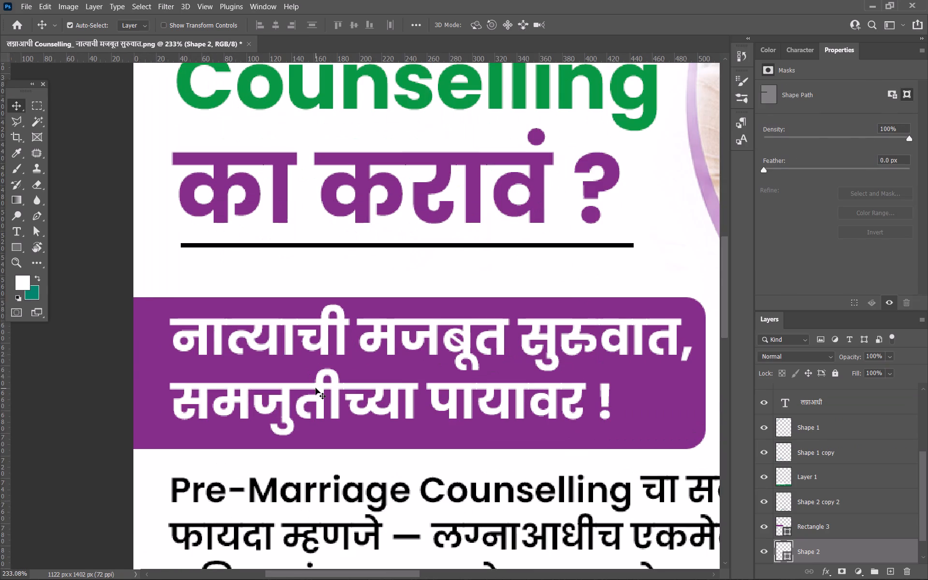
click(316, 388)
shift+click(152, 360)
key(Up)
key(Up)
key(Up)
key(Up)
key(Up)
key(Up)
key(Up)
key(Up)
key(Up)
key(Up)
key(Up)
key(Up)
key(Up)
key(Up)
key(Up)
key(Up)
key(Up)
key(Up)
key(Up)
key(Up)
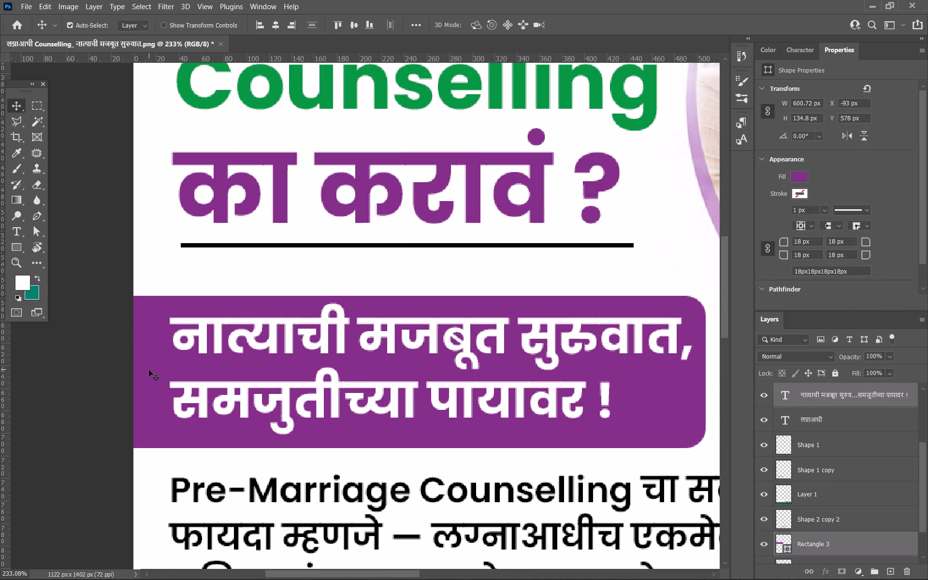
key(Down)
Move the Pre-Marriage Counselling paragraph up 20 px, closer beneath the purple tagline banner.
alt+scroll(279, 360, down, 2)
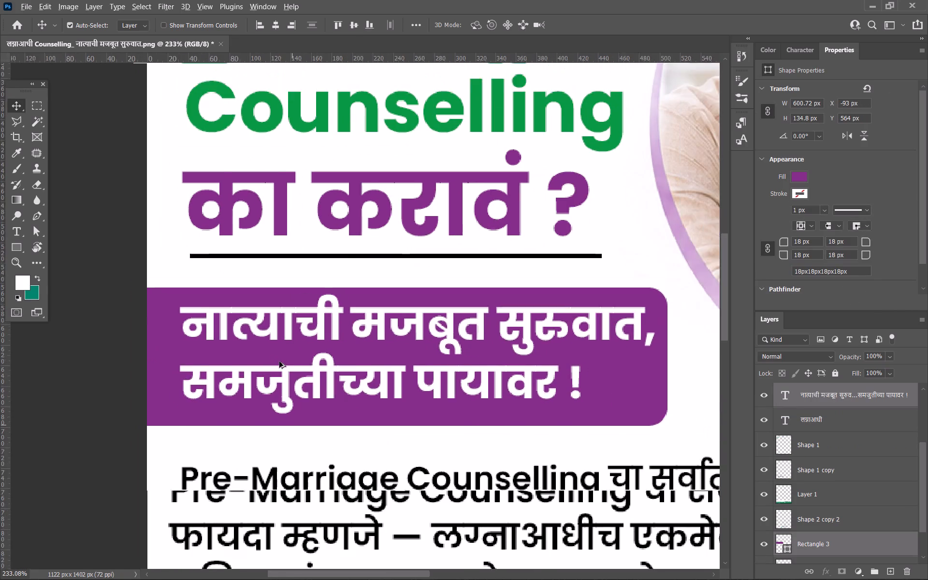
alt+scroll(279, 362, down, 6)
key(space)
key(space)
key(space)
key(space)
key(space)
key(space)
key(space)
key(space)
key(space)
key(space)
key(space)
drag(299, 413, 275, 357)
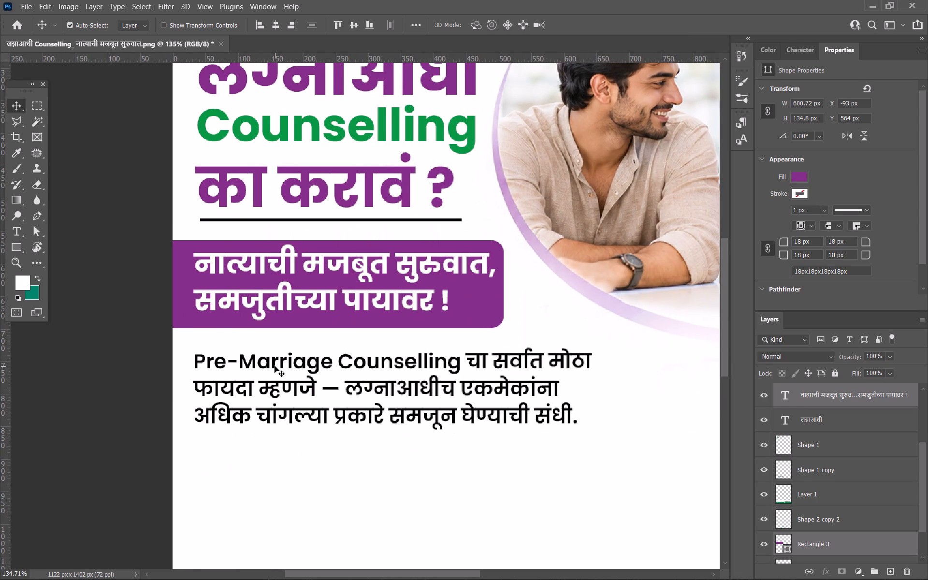
drag(275, 366, 274, 353)
Examine the spacing of the heading, banner and paragraph against the empty area and the footer branding.
alt+scroll(447, 386, down, 4)
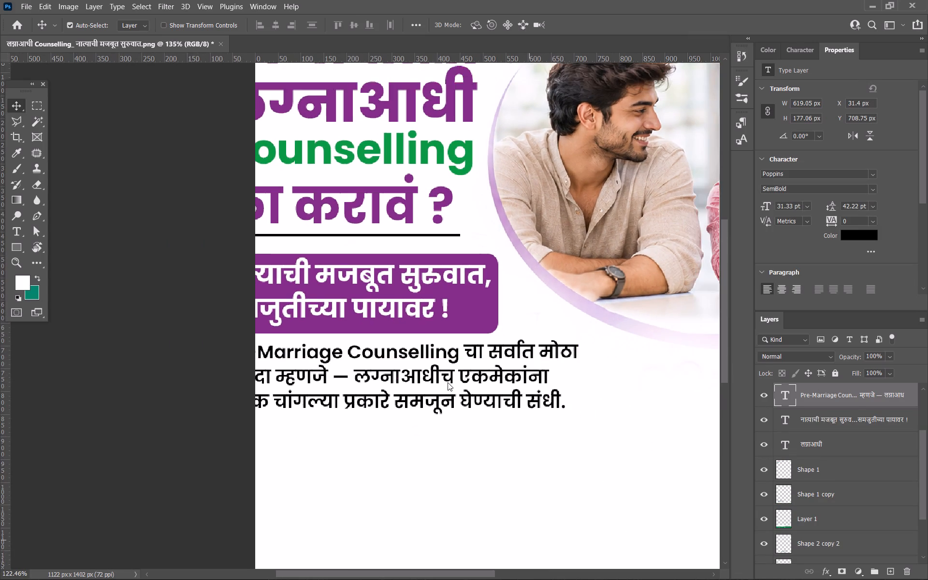
alt+scroll(448, 382, down, 3)
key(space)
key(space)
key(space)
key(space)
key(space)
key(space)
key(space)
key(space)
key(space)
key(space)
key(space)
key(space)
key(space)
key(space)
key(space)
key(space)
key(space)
drag(449, 396, 401, 335)
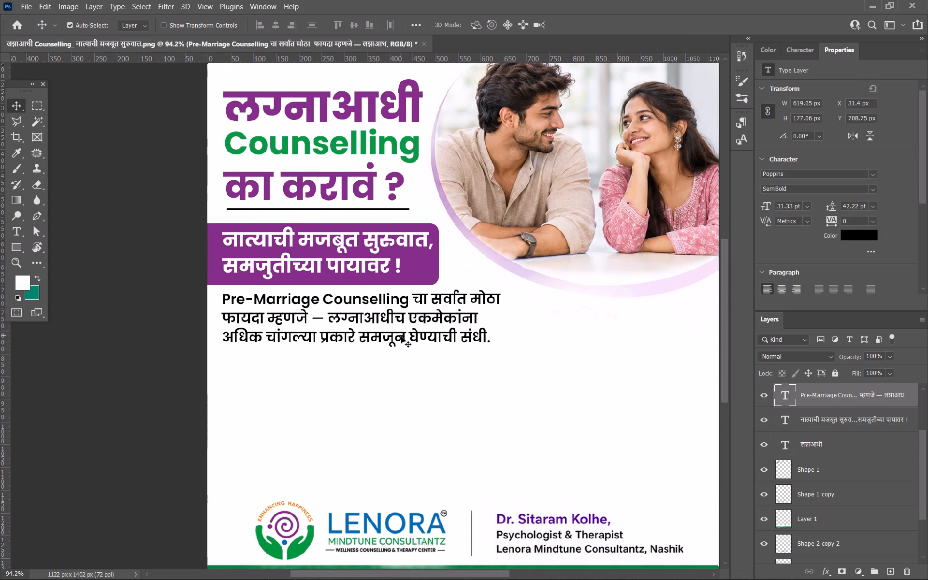
Switch away from Photoshop and look through the other open windows.
key(alt+Tab)
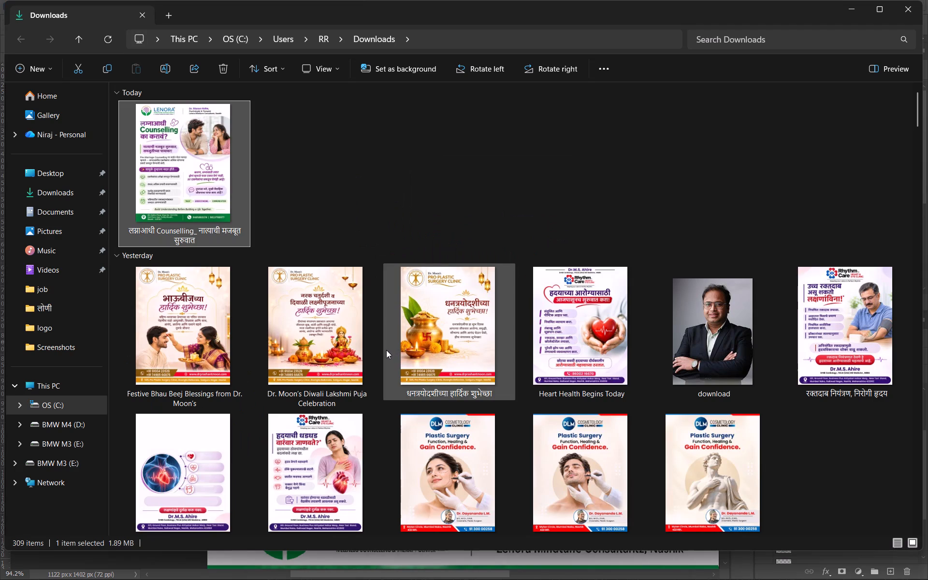
key(alt+Tab)
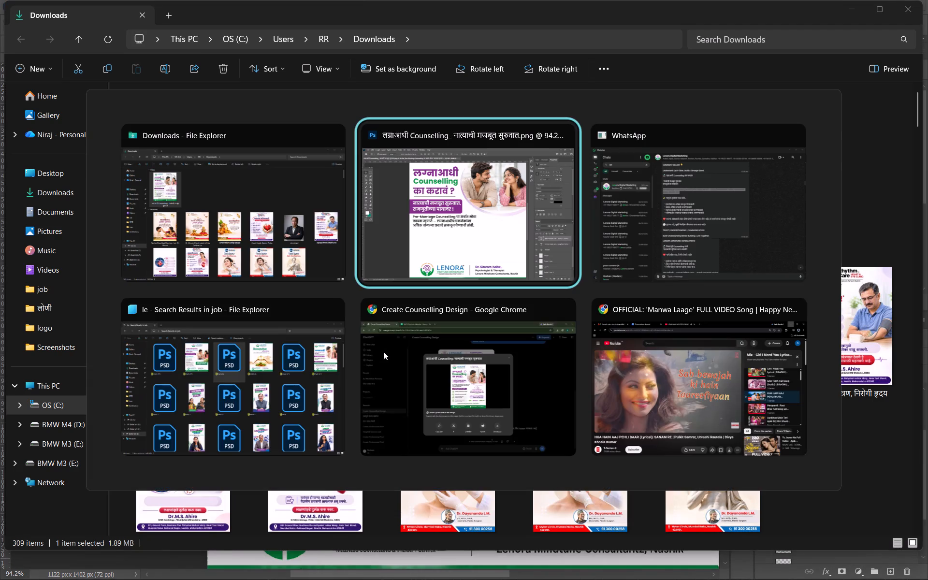
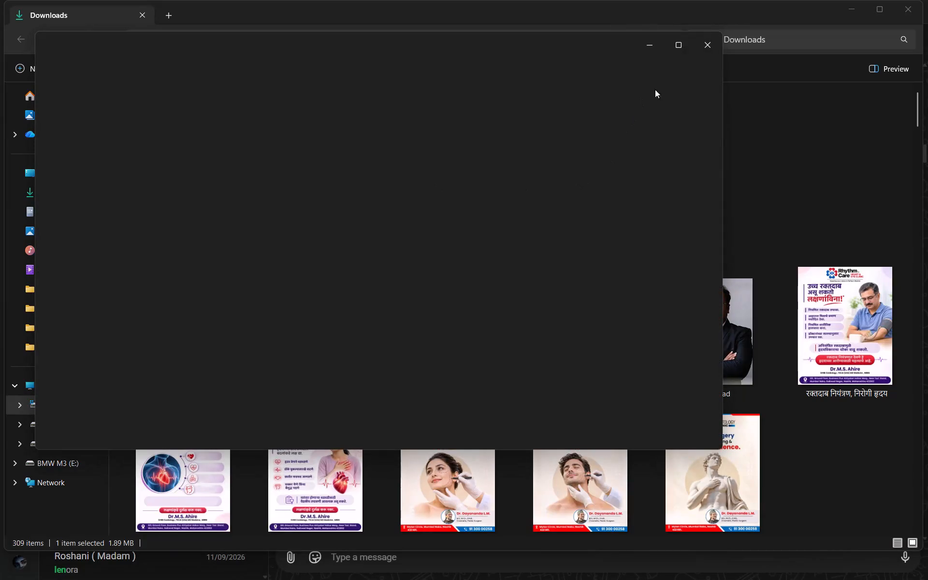
Close the image preview window and switch back to the counselling design in Photoshop.
click(698, 45)
key(alt+Tab)
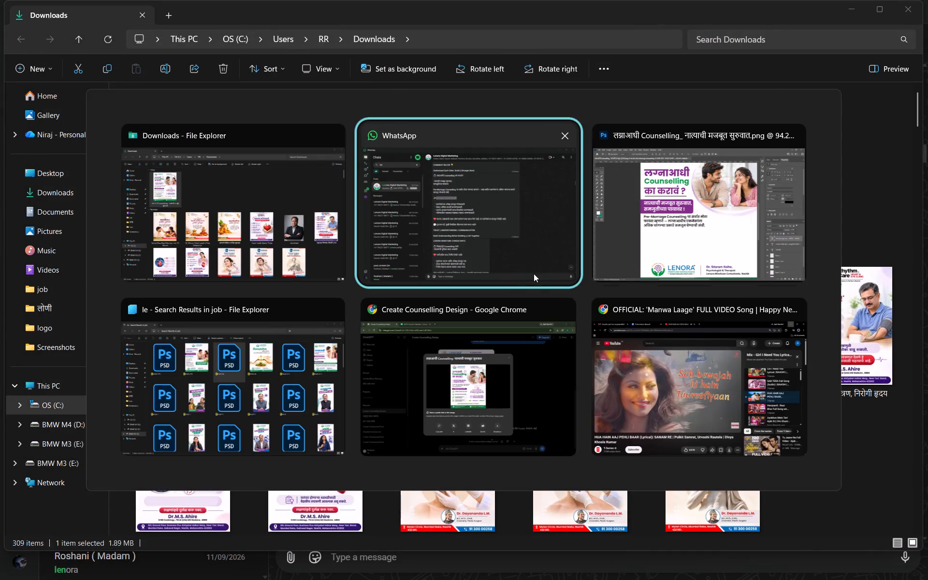
key(alt+Tab)
Duplicate the purple tagline banner straight down below the Pre-Marriage Counselling paragraph, with its top edge at Y 856 px.
alt+scroll(237, 285, up, 4)
alt+drag(208, 273, 215, 374)
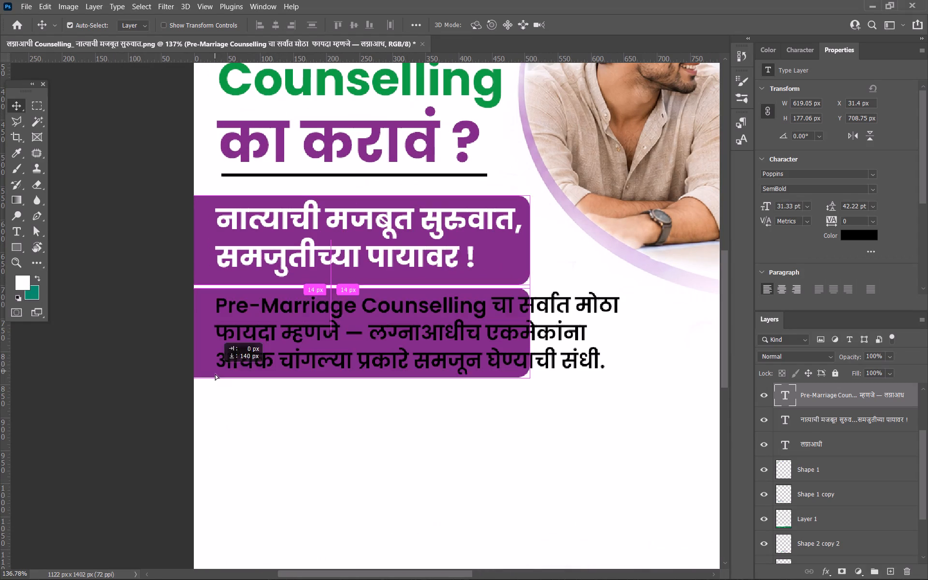
alt+drag(215, 374, 245, 466)
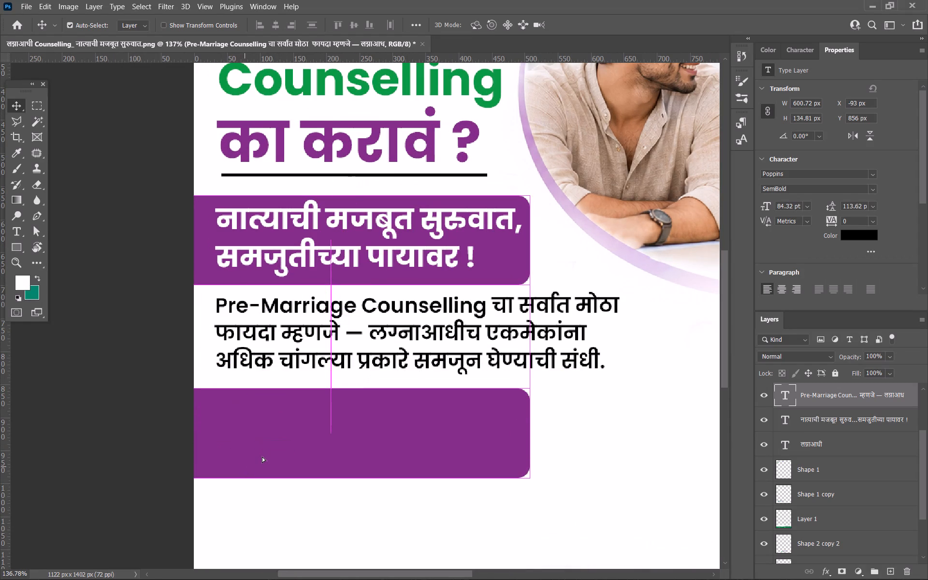
Start a free transform on the duplicated purple banner below the Pre-Marriage Counselling paragraph.
alt+scroll(262, 453, up, 2)
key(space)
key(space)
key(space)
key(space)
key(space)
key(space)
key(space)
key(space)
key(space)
drag(264, 444, 281, 354)
key(ctrl+t)
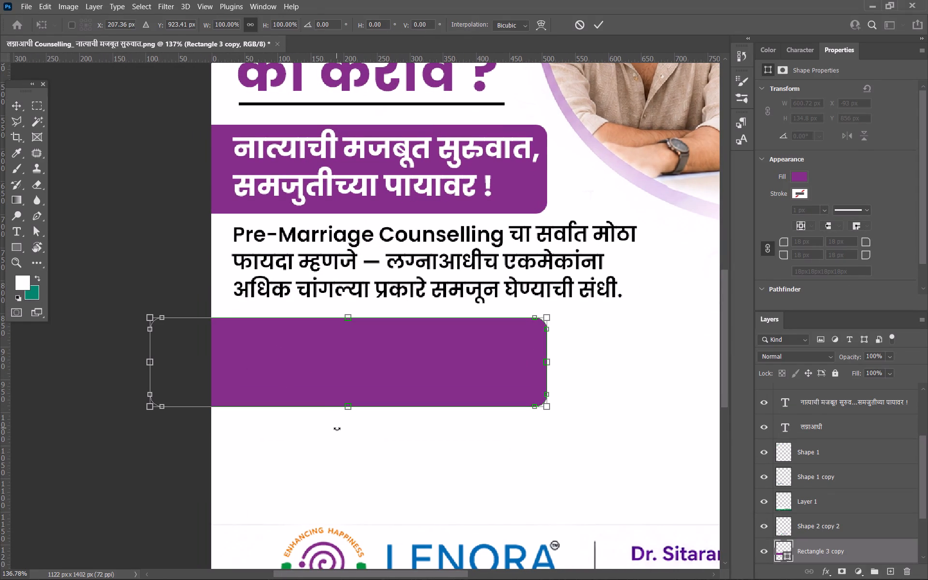
Reduce the height of the duplicated purple banner below the body paragraph to 49 px, keeping its top edge in place.
shift+drag(347, 405, 343, 354)
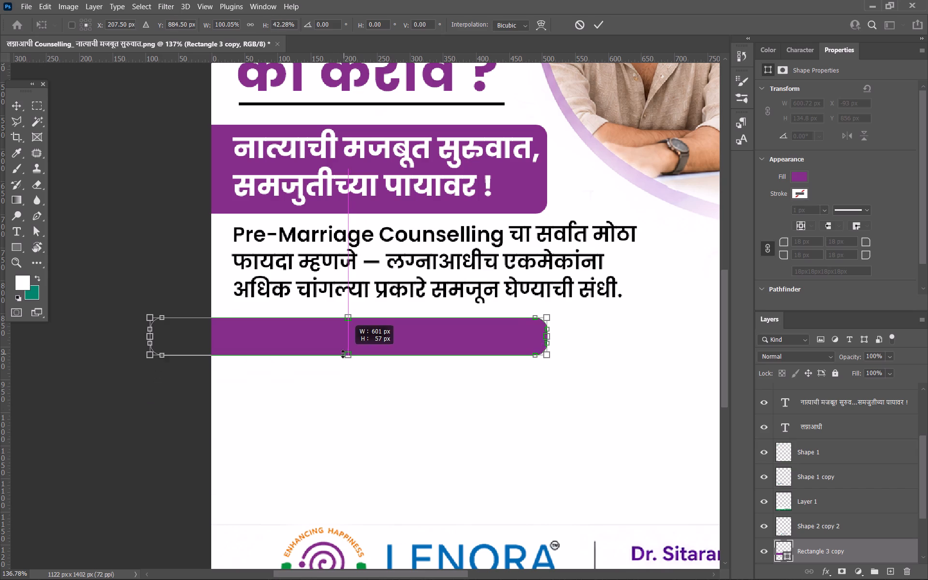
shift+drag(343, 354, 338, 348)
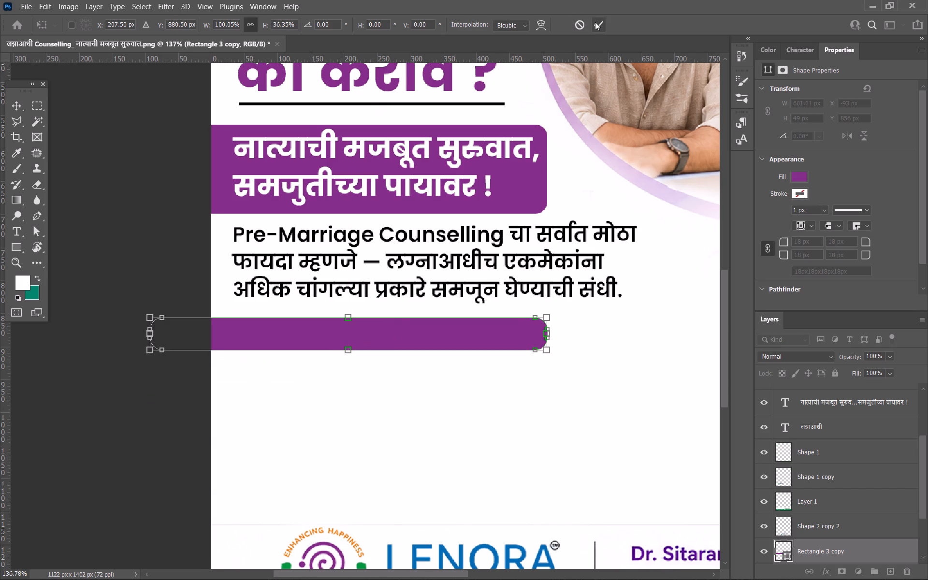
shift+click(594, 21)
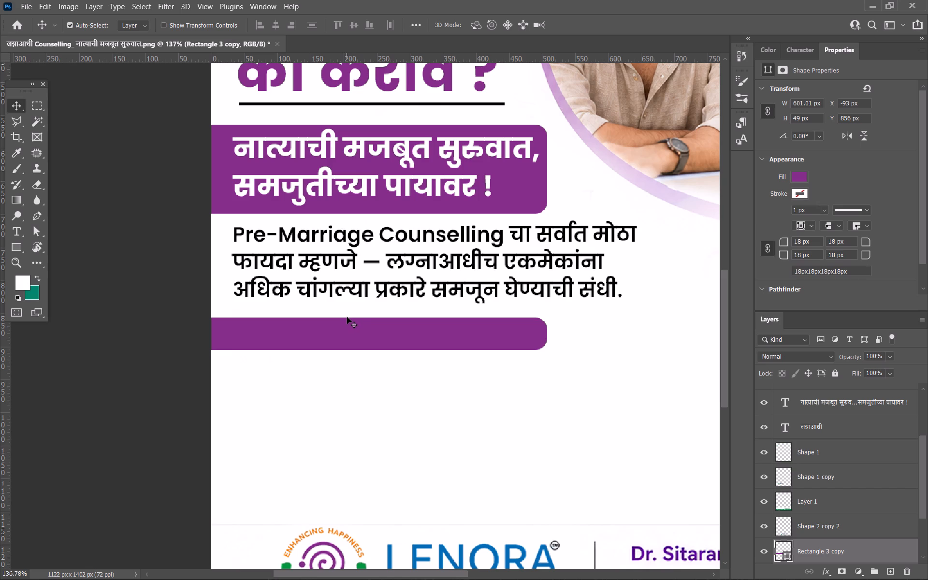
Bring up the open windows to switch away from the Photoshop design.
alt+scroll(411, 289, down, 3)
key(alt+Tab)
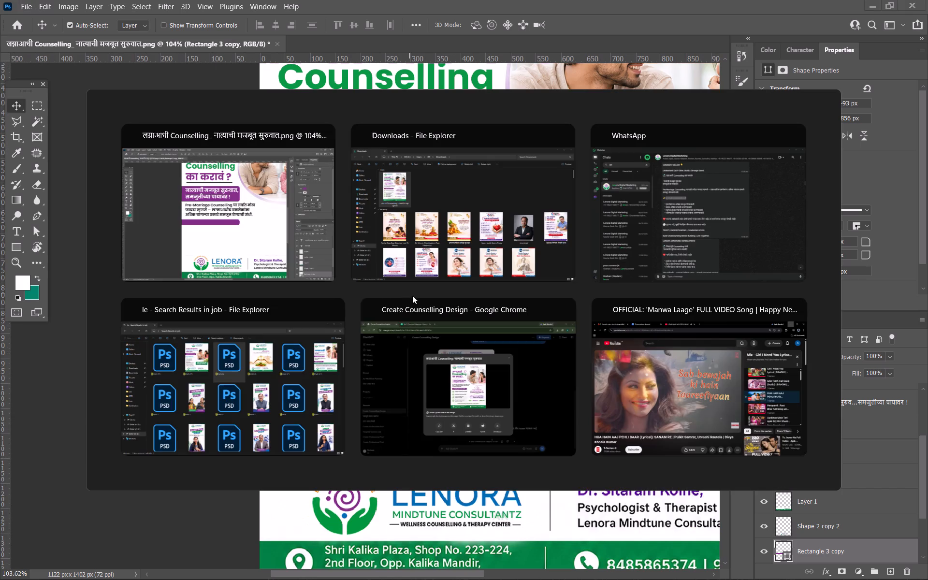
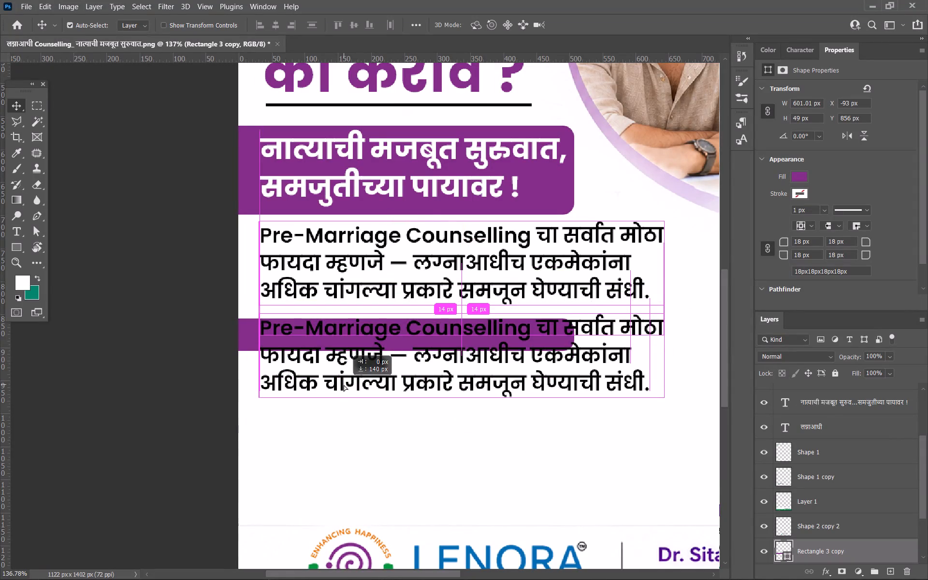
Replace the duplicated paragraph's text with "यामुळे तुम्हाला मदत होते..." and adjust its position inside the slim purple banner.
double_click(340, 389)
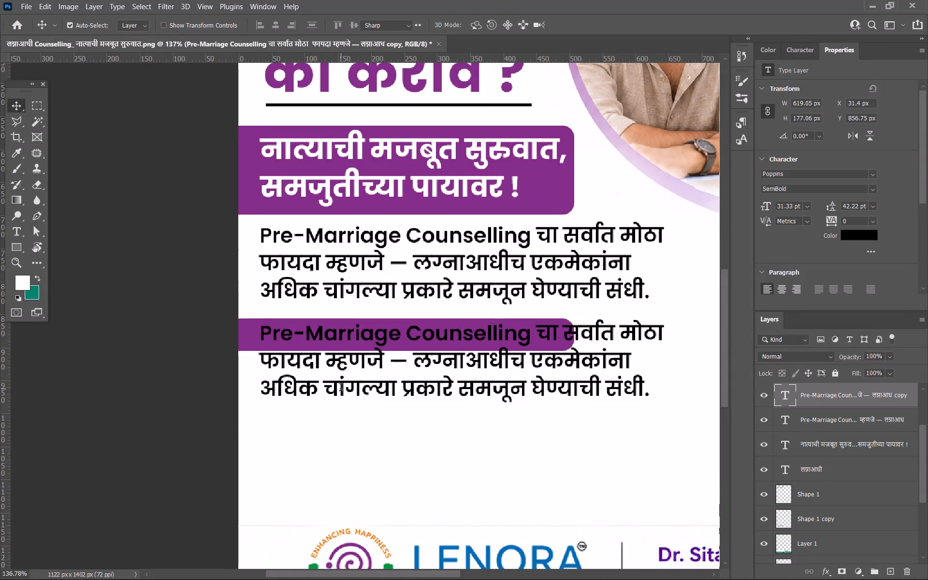
key(ctrl+v)
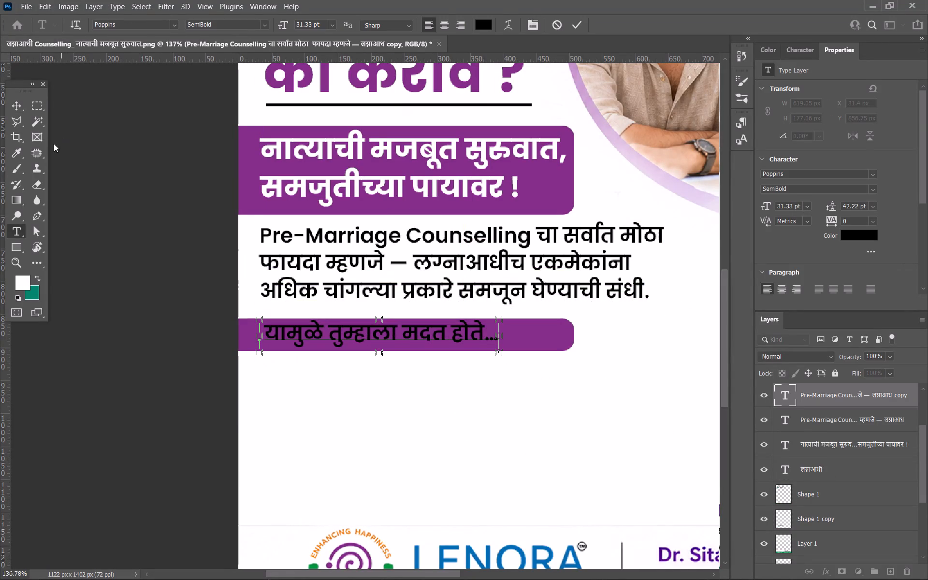
click(23, 105)
alt+scroll(440, 342, up, 5)
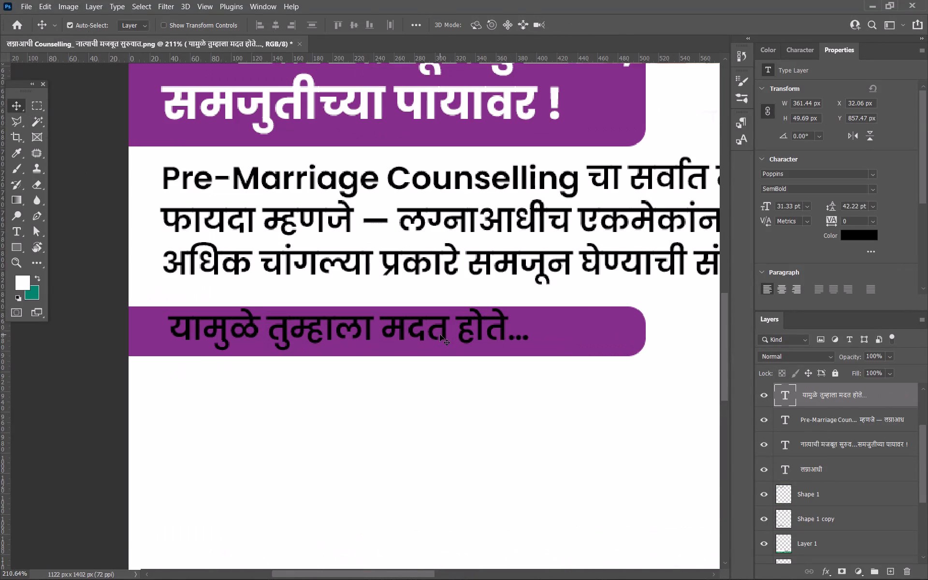
click(440, 334)
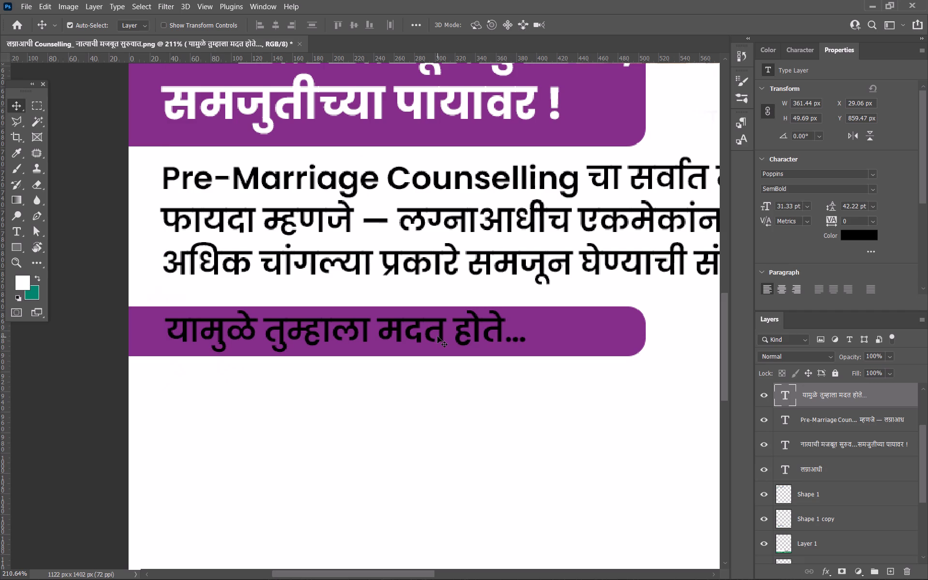
Shift the slim purple banner horizontally to X -174 px so its rounded end sits just past the new text line.
alt+scroll(438, 336, down, 2)
drag(563, 337, 508, 337)
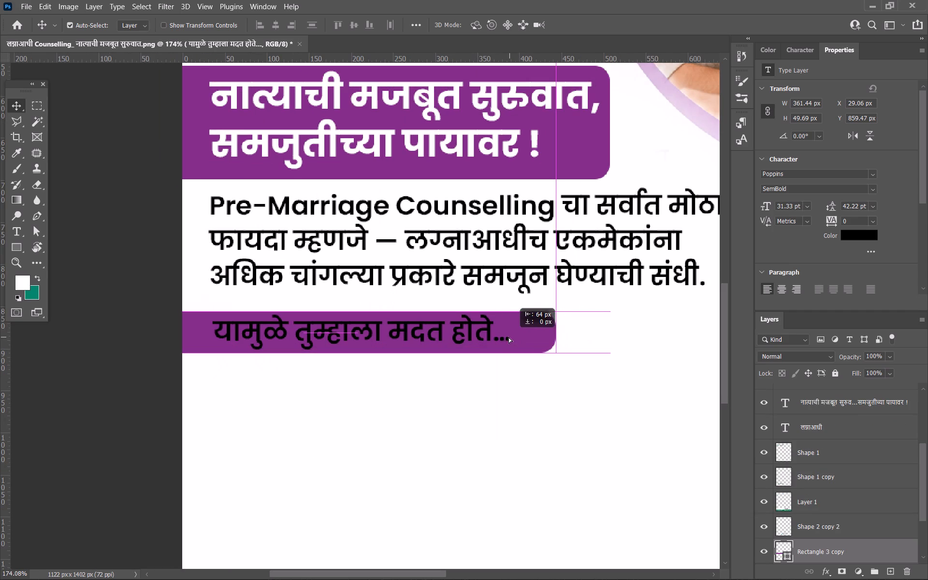
drag(508, 337, 494, 338)
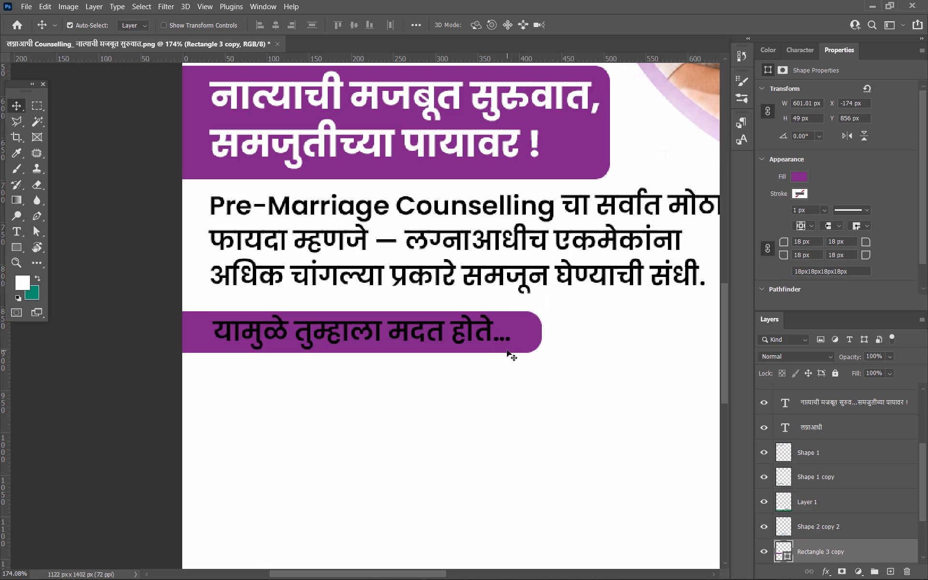
Recolour the "यामुळे तुम्हाला मदत होते..." text white, sampling the colour from the page background.
click(486, 324)
key(i)
click(615, 383)
key(alt+BackSpace)
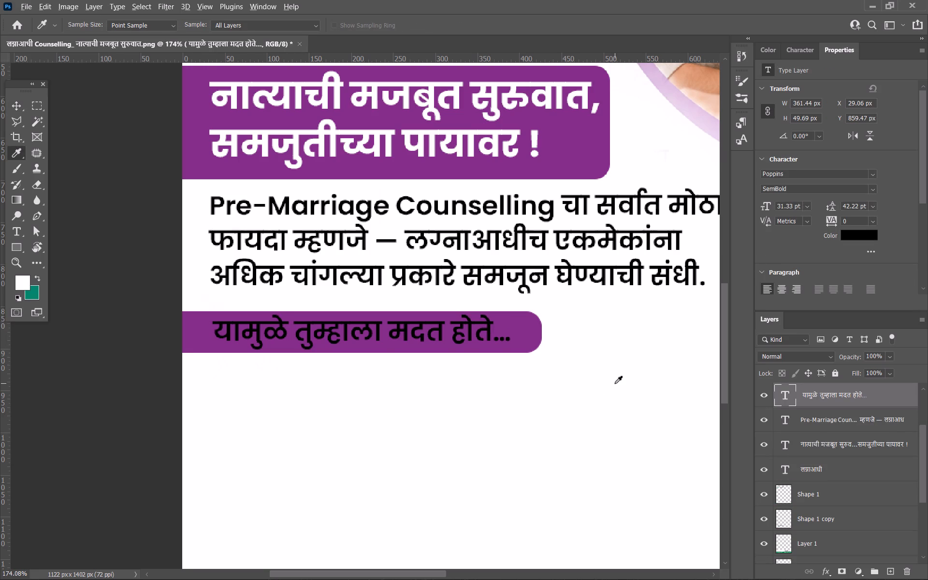
Recolour the slim banner behind "यामुळे तुम्हाला मदत होते..." with the green sampled from the footer address strip.
alt+scroll(570, 356, down, 9)
ctrl+click(401, 348)
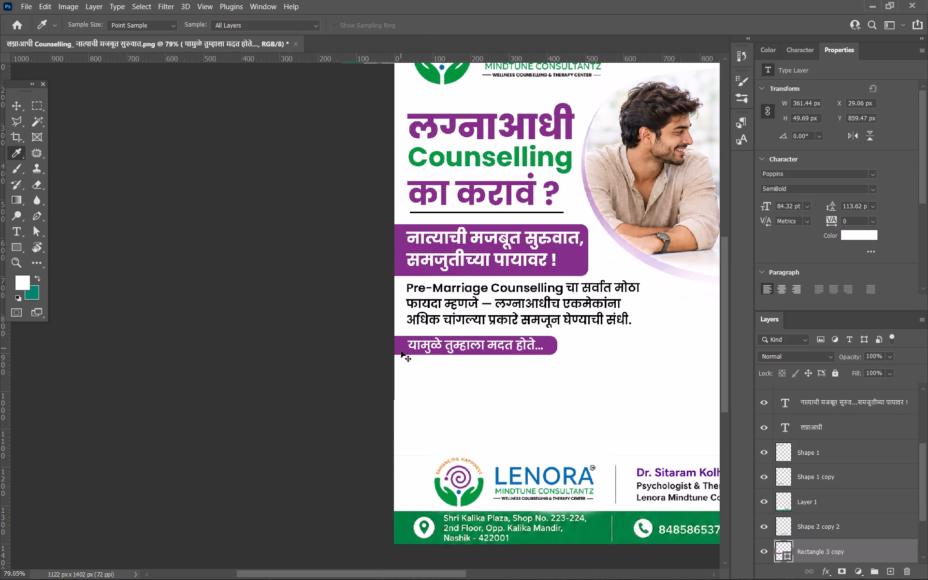
click(578, 539)
key(alt+BackSpace)
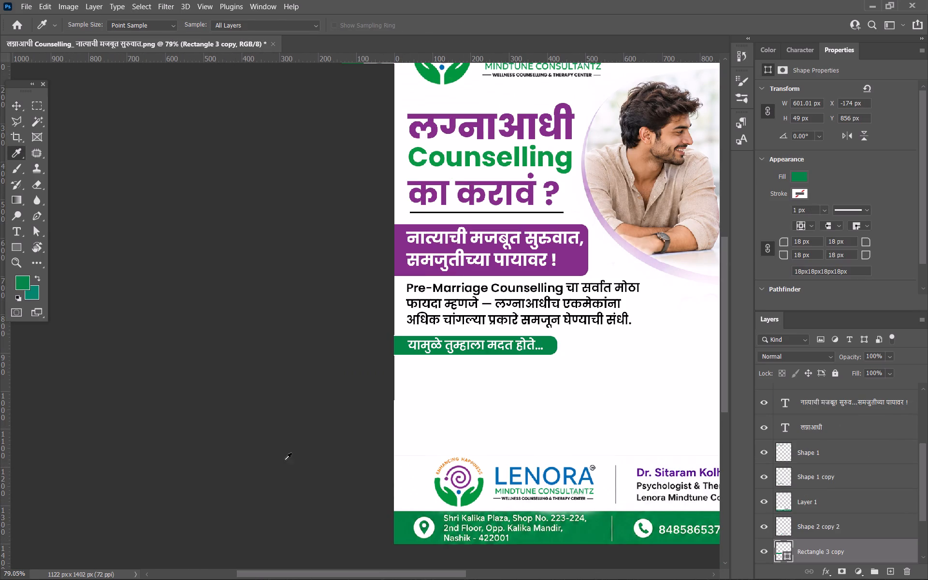
click(11, 102)
click(180, 299)
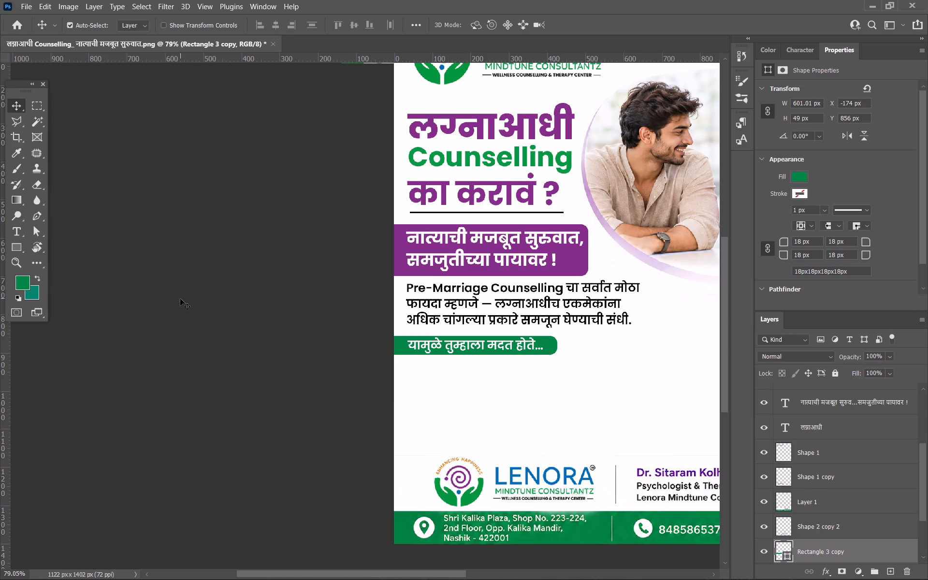
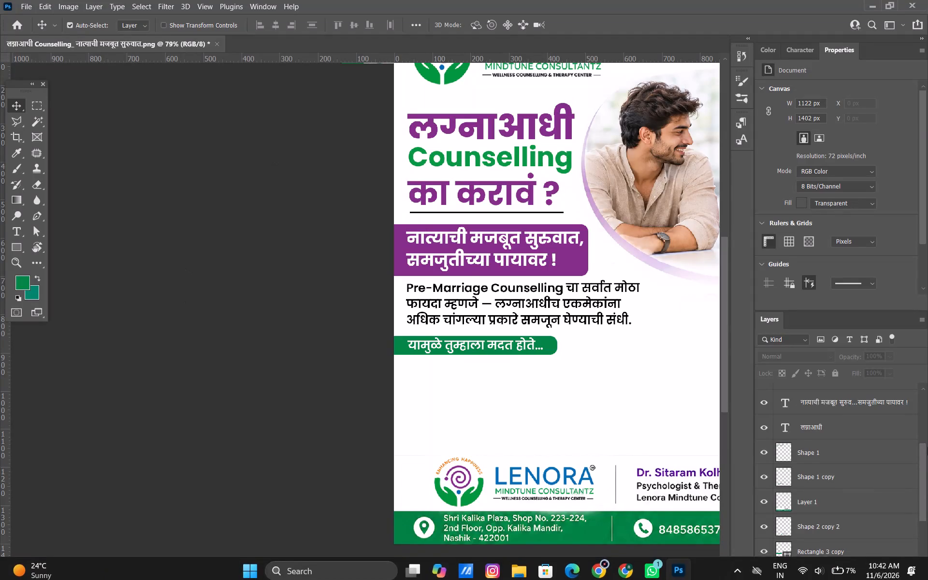
Scale the "Pre-Marriage Counselling..." body paragraph down proportionally to about 90%, keeping its upper-left corner in place.
drag(927, 447, 916, 511)
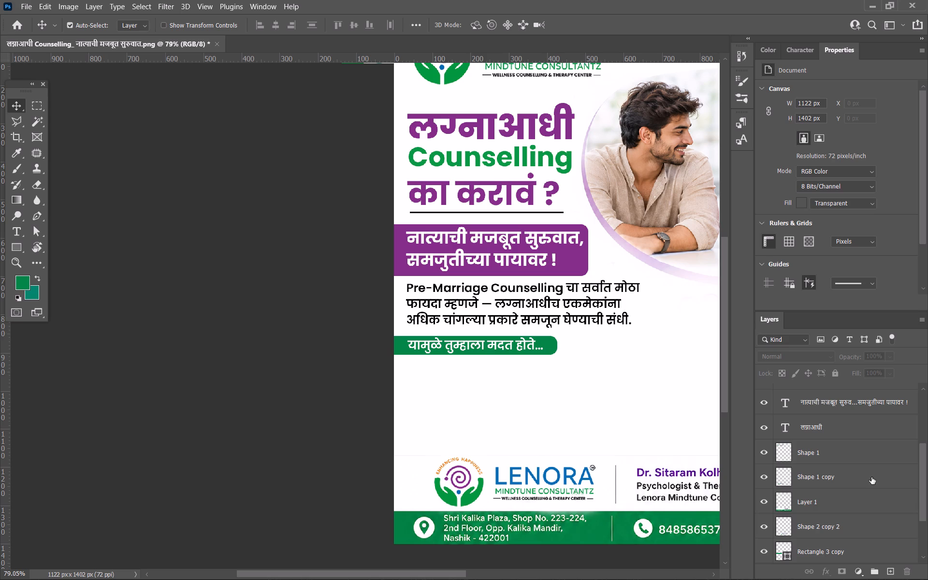
alt+scroll(470, 286, down, 7)
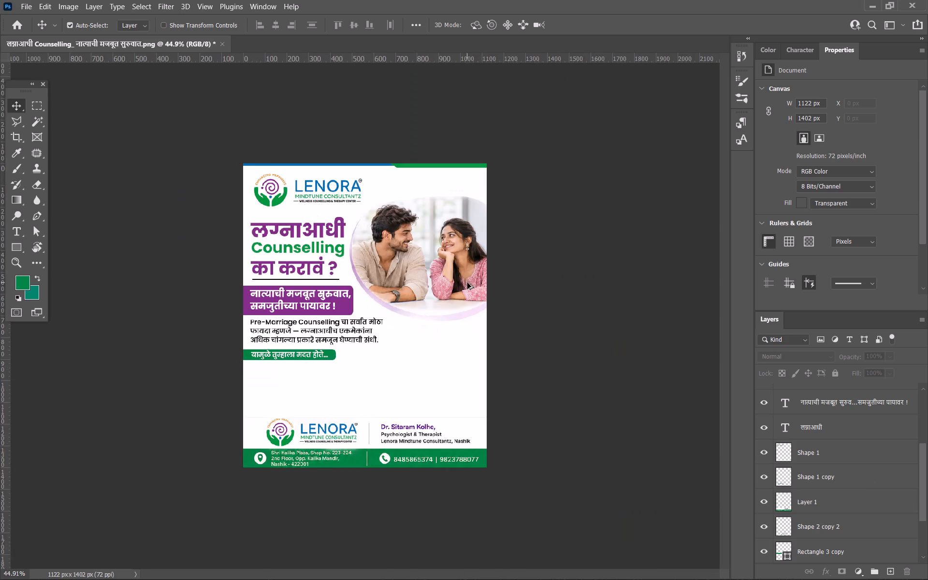
alt+scroll(337, 290, up, 6)
alt+scroll(322, 288, down, 1)
alt+scroll(266, 287, up, 4)
key(space)
key(space)
key(space)
key(space)
key(space)
key(space)
key(space)
key(space)
key(space)
key(space)
key(space)
drag(265, 286, 362, 221)
alt+scroll(249, 343, up, 4)
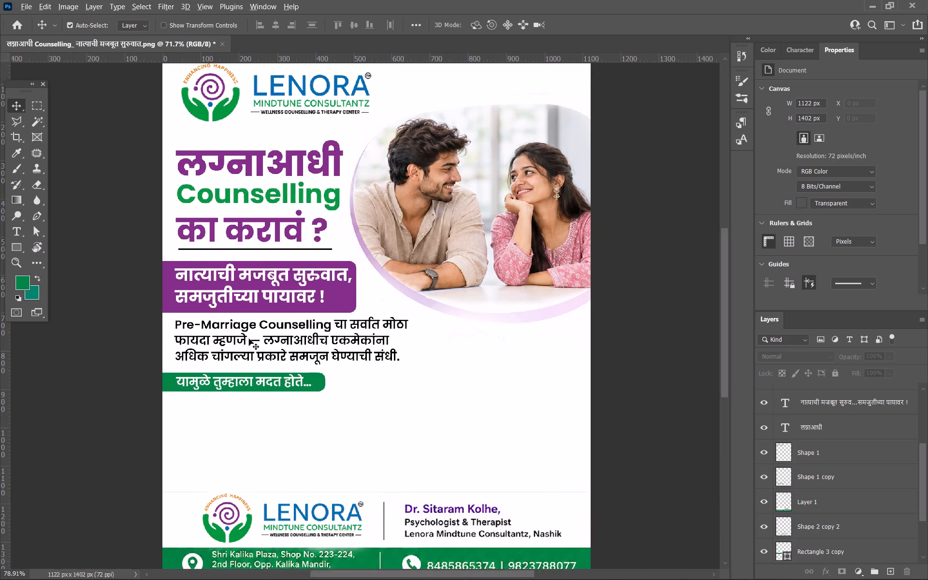
alt+scroll(249, 339, up, 5)
key(space)
key(space)
key(space)
key(space)
key(space)
key(space)
key(space)
key(space)
key(space)
key(space)
key(space)
key(space)
key(space)
key(space)
key(space)
key(space)
key(space)
drag(262, 314, 307, 319)
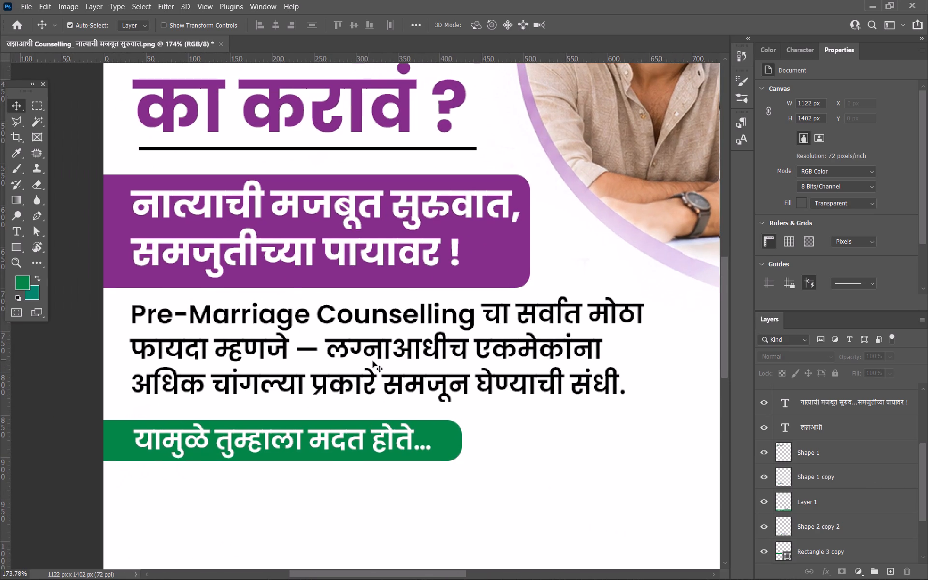
click(380, 353)
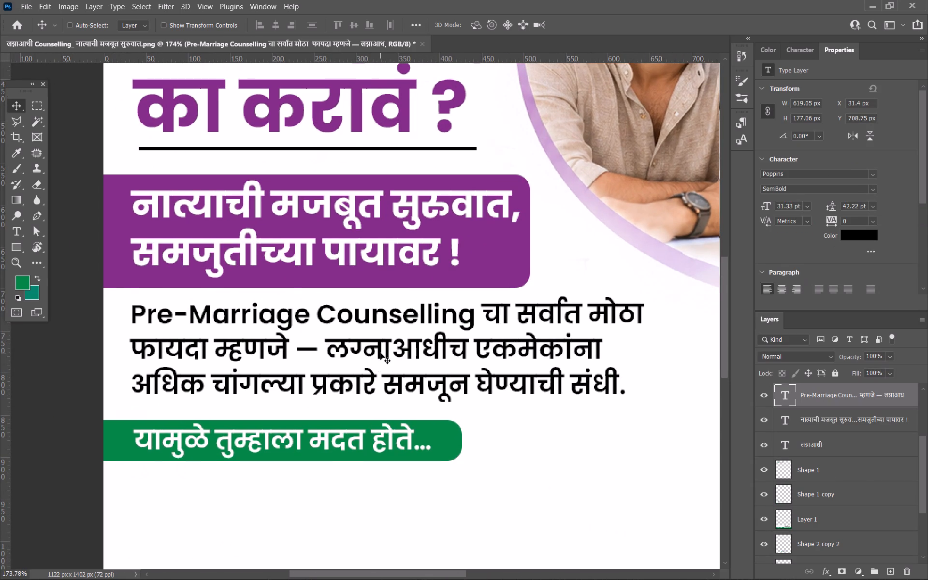
key(ctrl+t)
drag(651, 446, 596, 418)
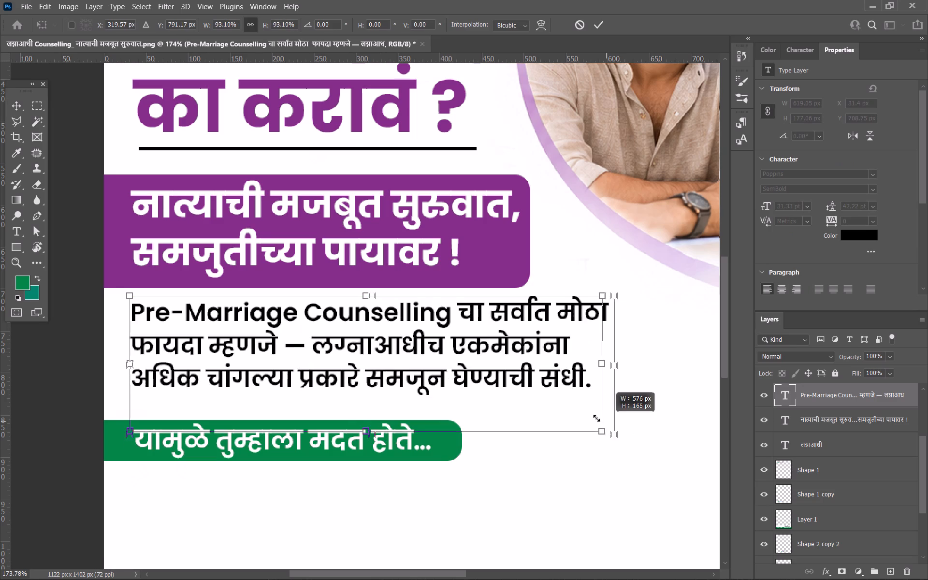
drag(596, 418, 601, 422)
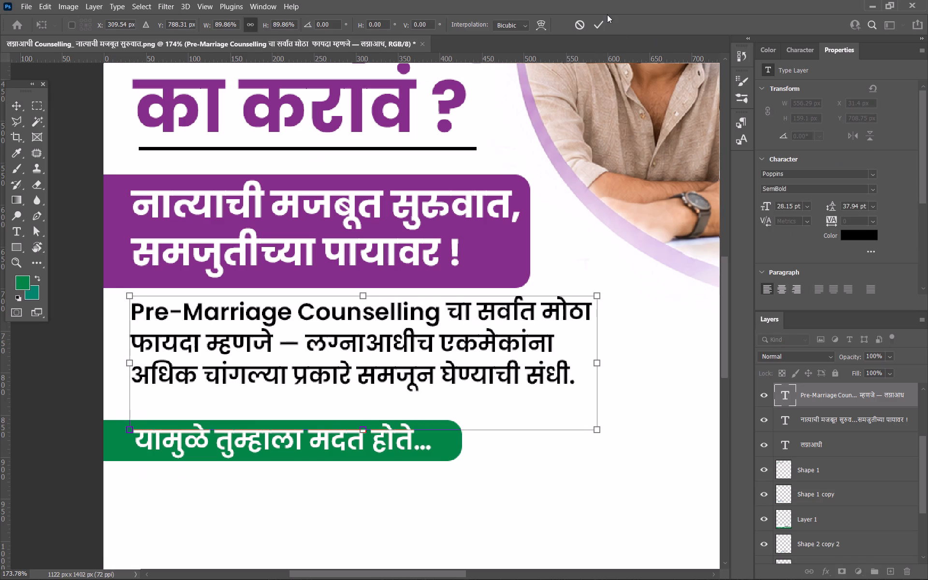
click(603, 19)
Review the layout around the green subheading banner and switch to WhatsApp to consult the post's copy.
alt+scroll(347, 342, down, 9)
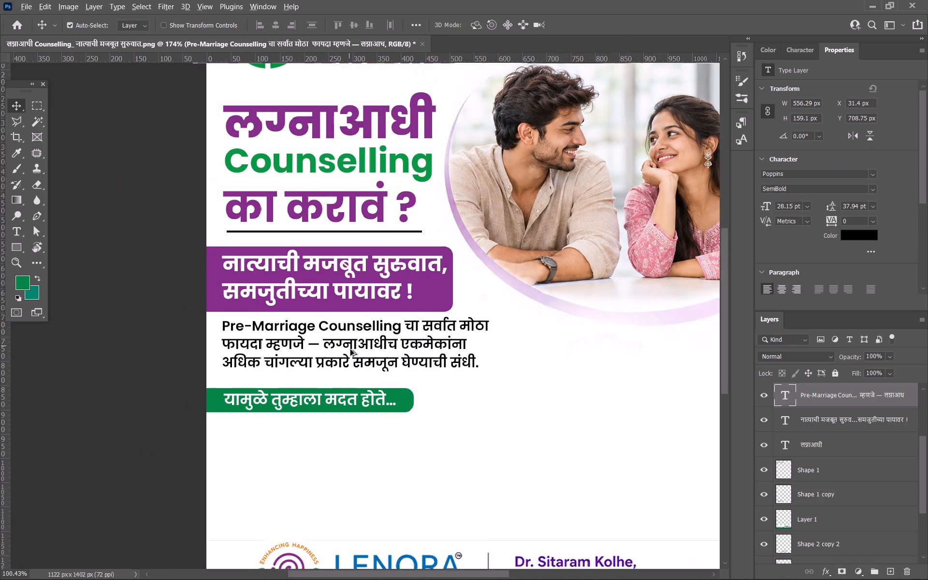
key(space)
key(space)
key(space)
key(space)
key(space)
key(space)
key(space)
key(space)
key(space)
key(space)
drag(353, 387, 336, 281)
key(alt+Tab)
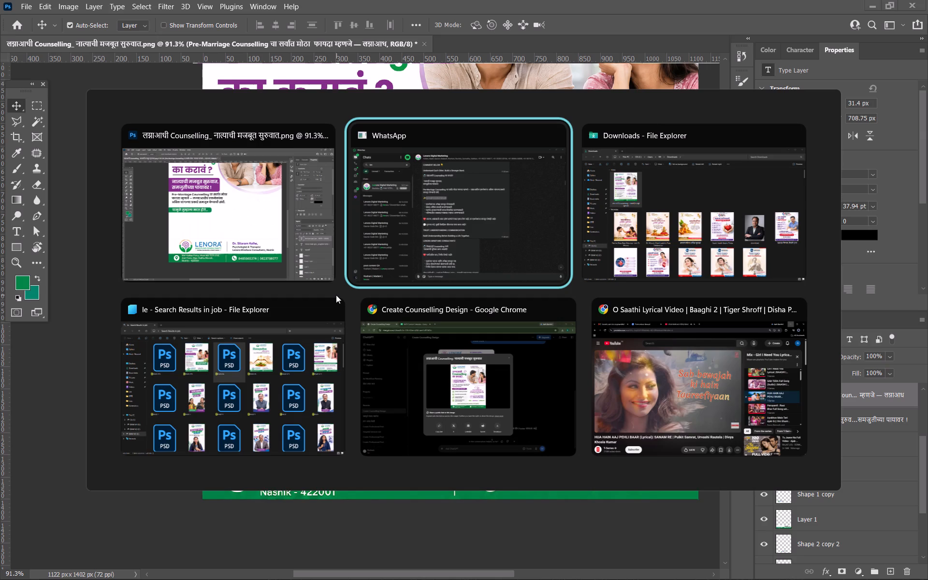
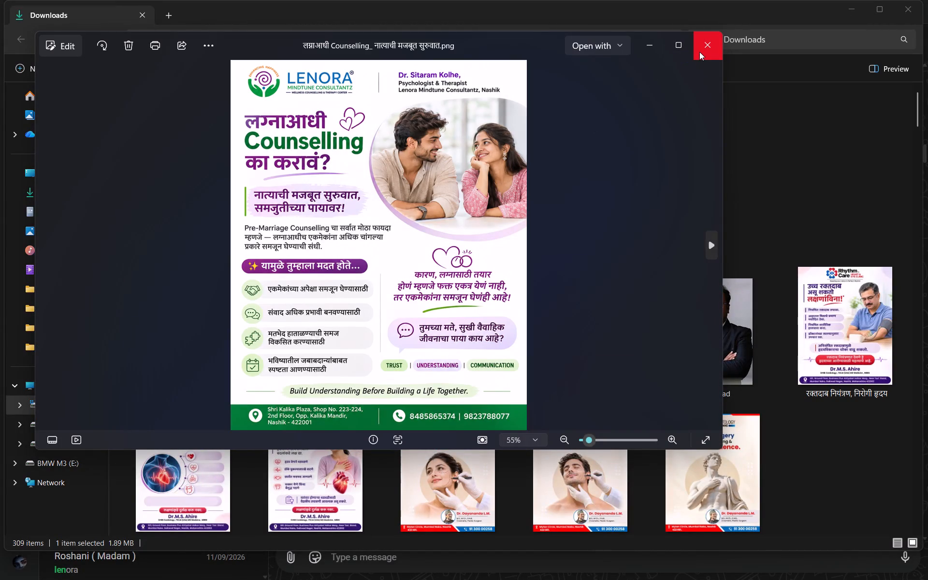
Close the preview of the Lenora pre-marriage counselling reference post.
click(699, 52)
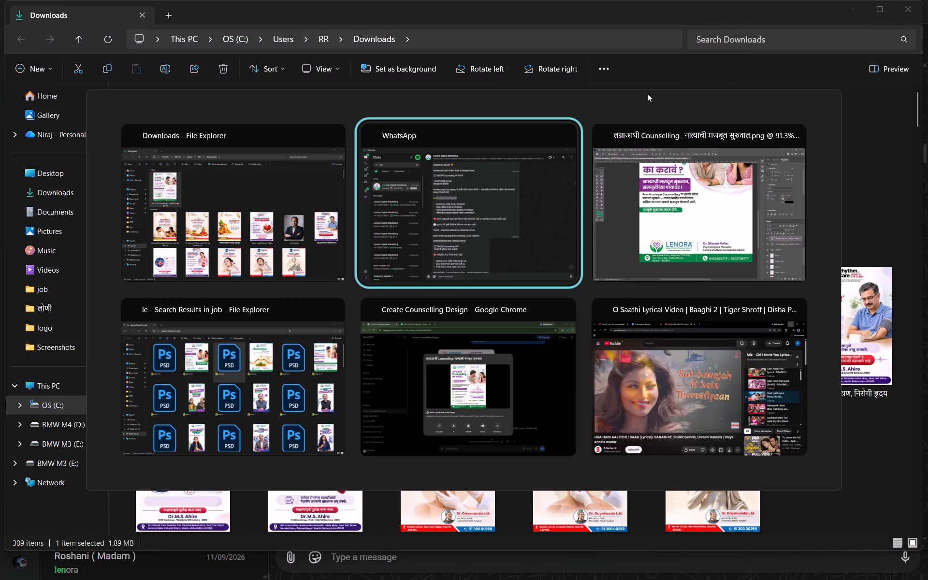
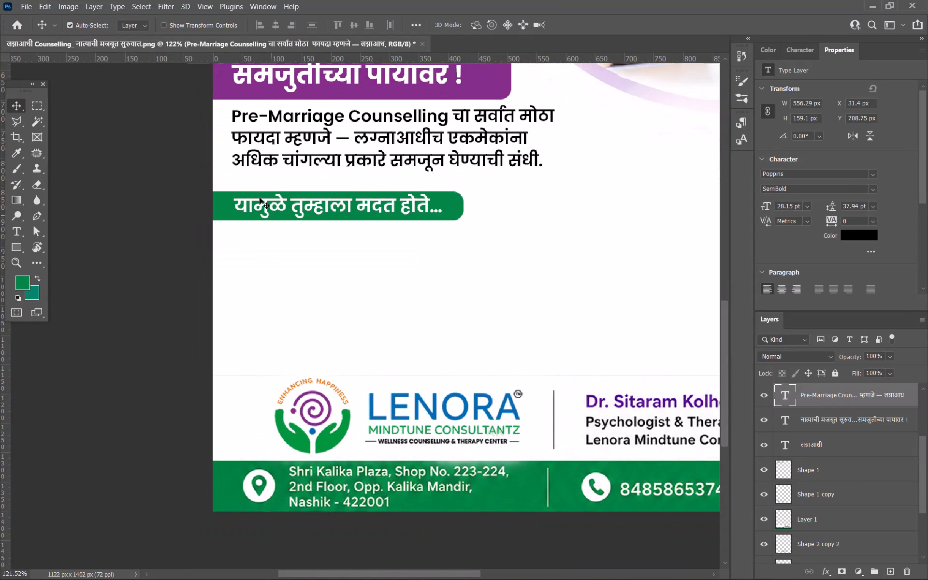
Duplicate the body paragraph below the green banner, aligned with the original's left edge, and replace its text with "एकमेकांच्या अपेक्षा समजून घेण्यासाठी".
alt+scroll(246, 171, up, 4)
alt+drag(249, 159, 286, 378)
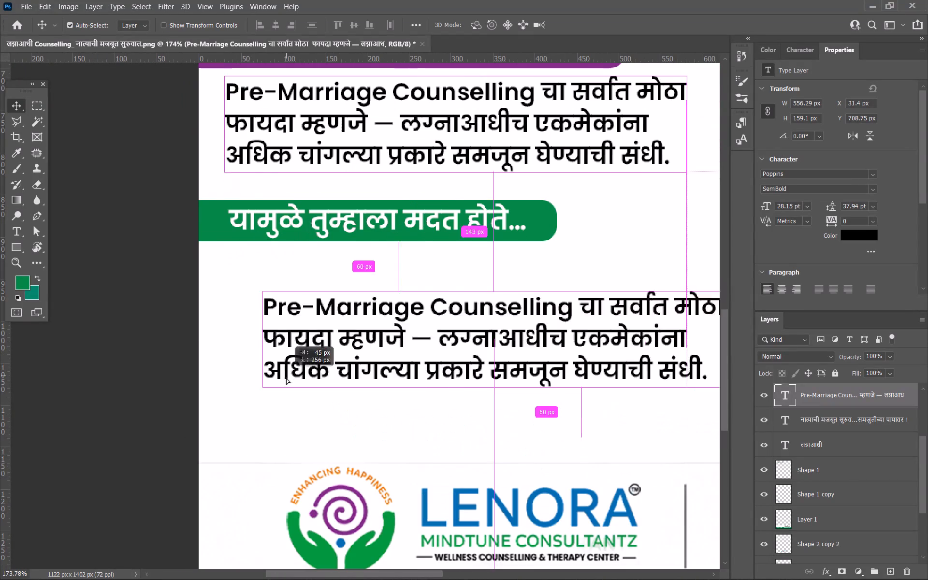
alt+drag(286, 378, 277, 341)
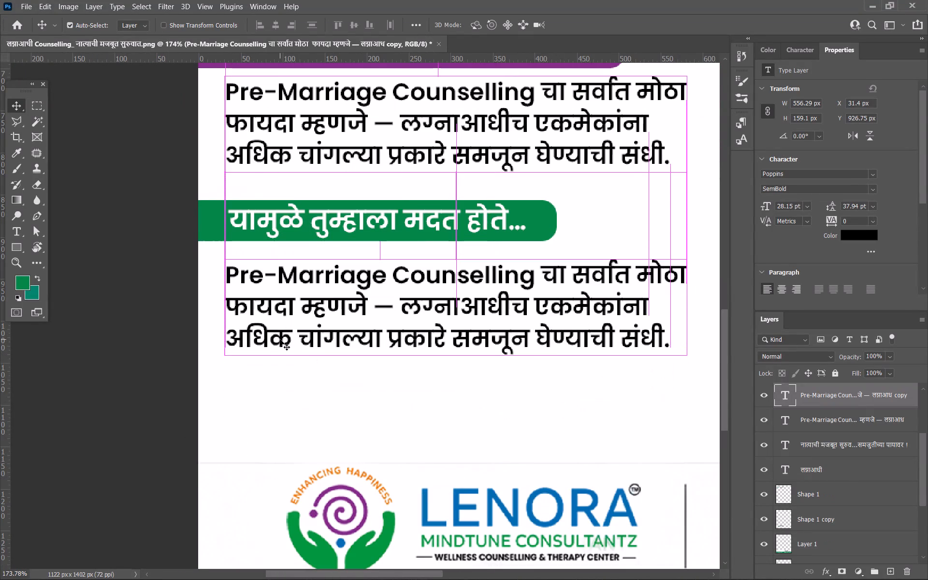
double_click(280, 339)
key(ctrl+v)
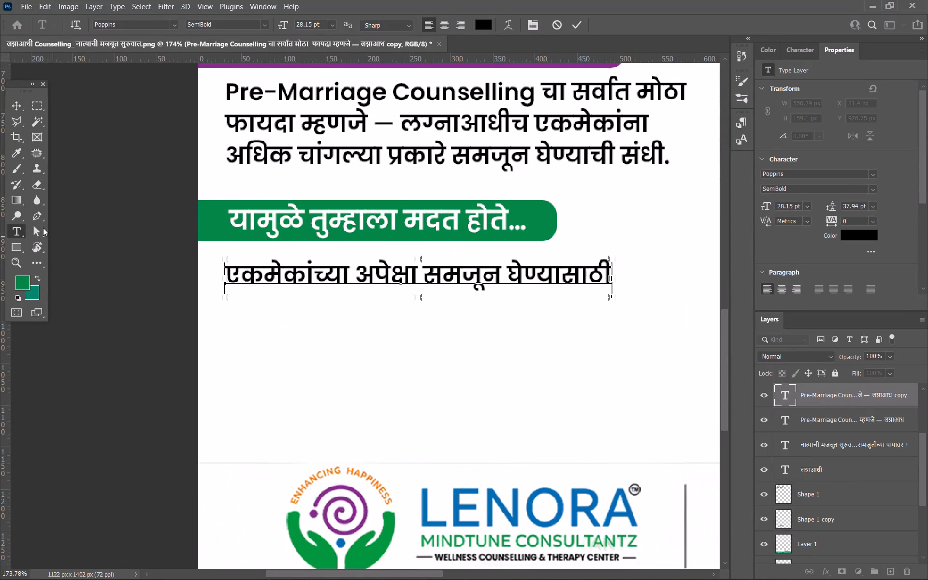
click(8, 104)
alt+scroll(196, 321, down, 4)
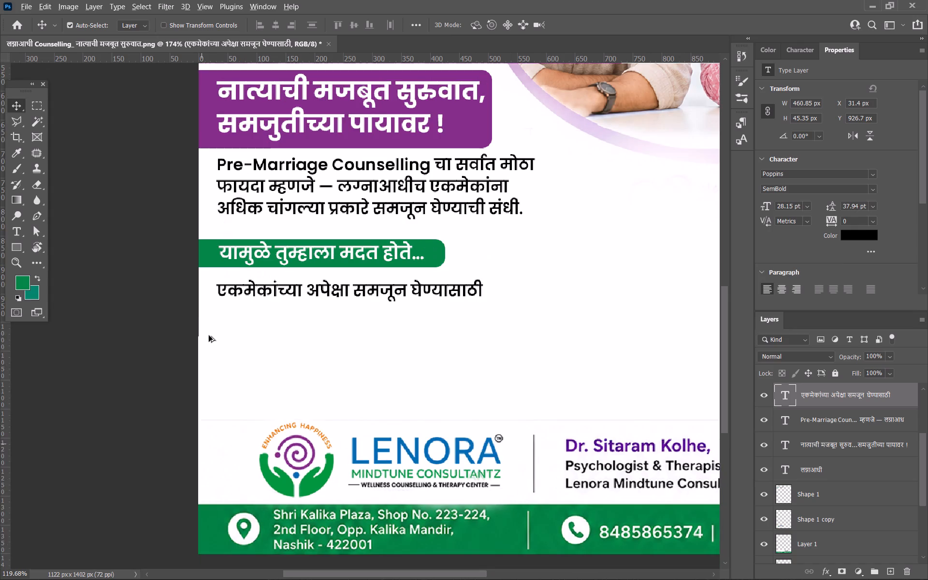
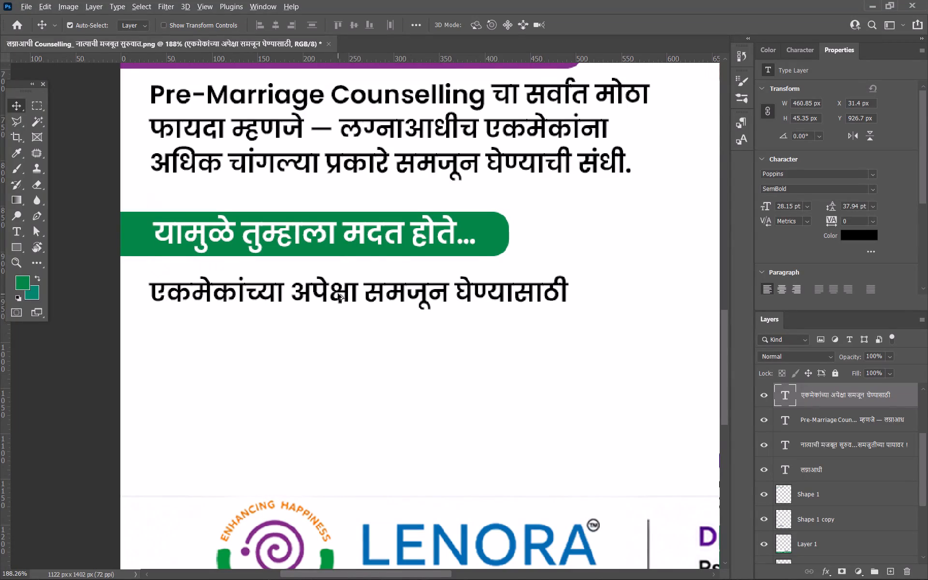
Duplicate the first benefit line about 66 px straight below it and replace the copy's text with "संवाद अधिक प्रभावी बनवण्यासाठी".
alt+drag(336, 287, 336, 298)
alt+drag(336, 298, 339, 348)
double_click(339, 349)
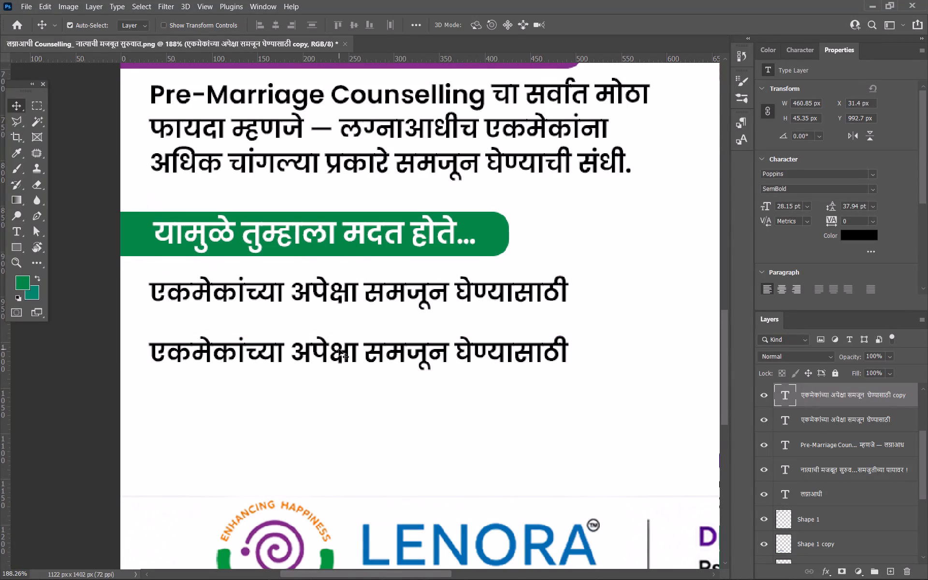
key(ctrl+v)
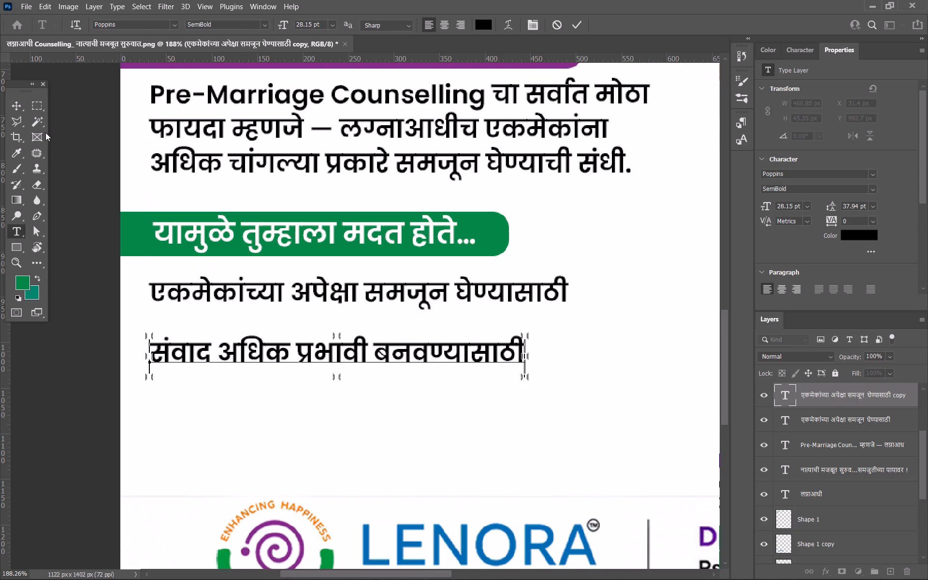
click(21, 101)
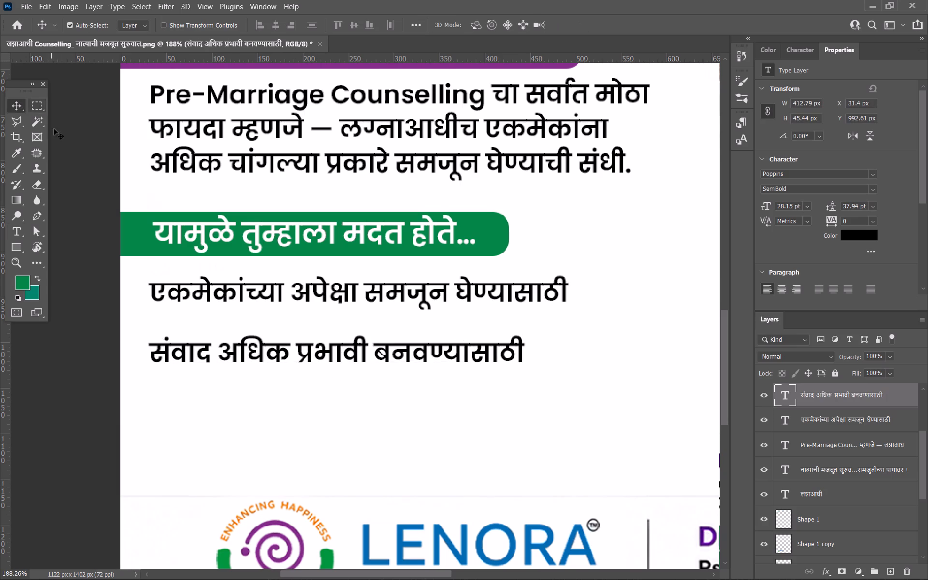
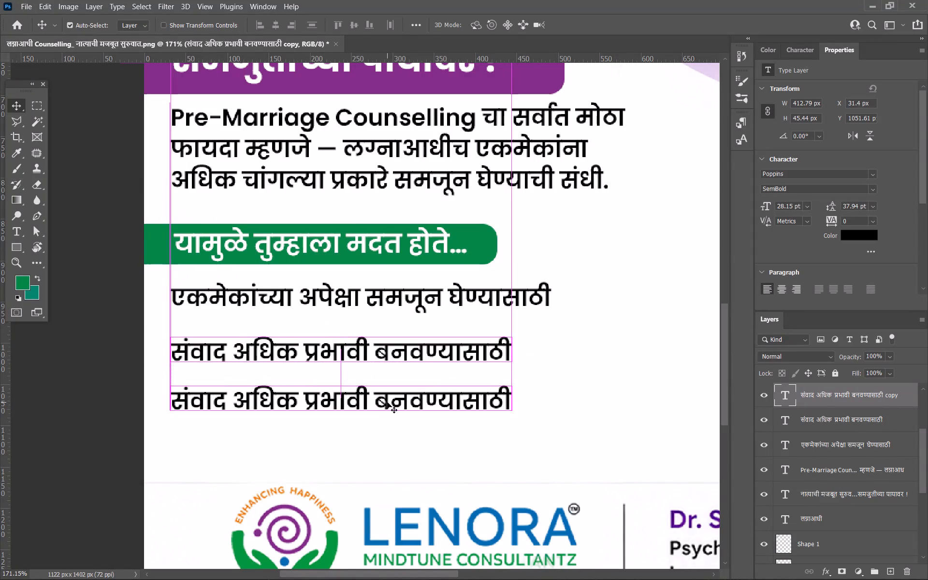
Replace the third benefit line's text with "मतभेद हाताळण्याची समज विकसित करण्यासाठी", breaking it onto a second line before "करण्यासाठी".
double_click(387, 402)
key(ctrl+v)
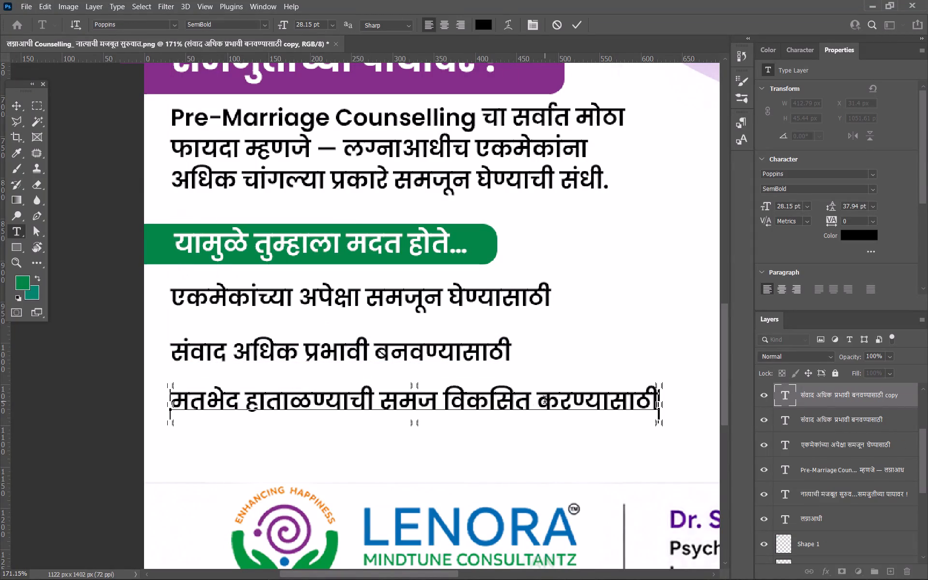
click(540, 404)
key(Return)
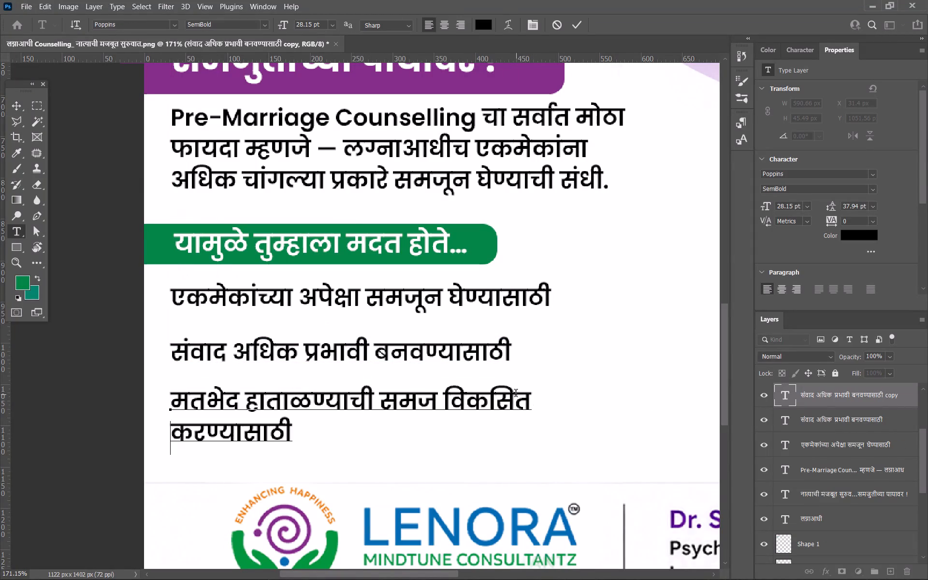
click(11, 109)
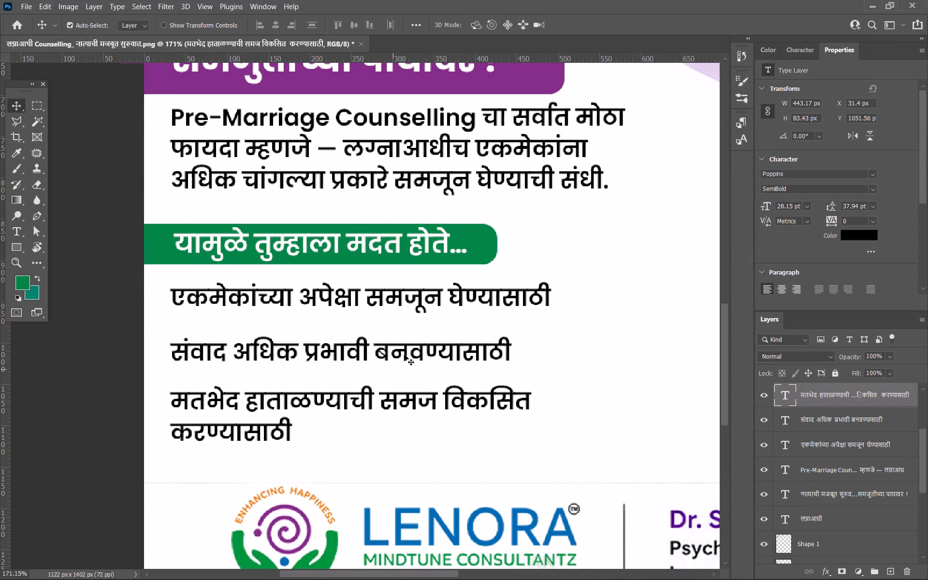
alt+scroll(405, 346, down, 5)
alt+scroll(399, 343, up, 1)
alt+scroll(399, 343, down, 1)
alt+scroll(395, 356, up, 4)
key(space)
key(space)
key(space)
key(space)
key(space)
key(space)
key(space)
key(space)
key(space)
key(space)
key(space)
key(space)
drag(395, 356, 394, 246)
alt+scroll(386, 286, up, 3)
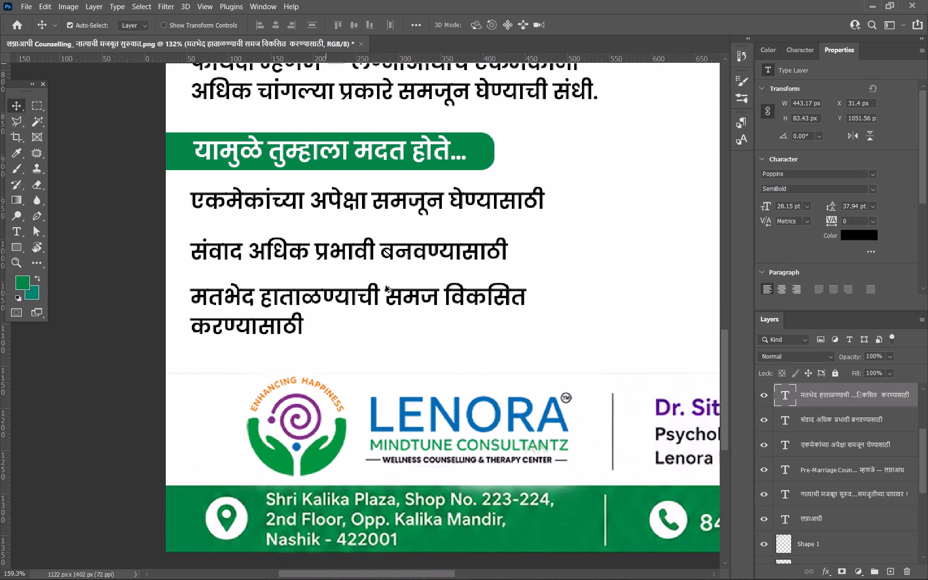
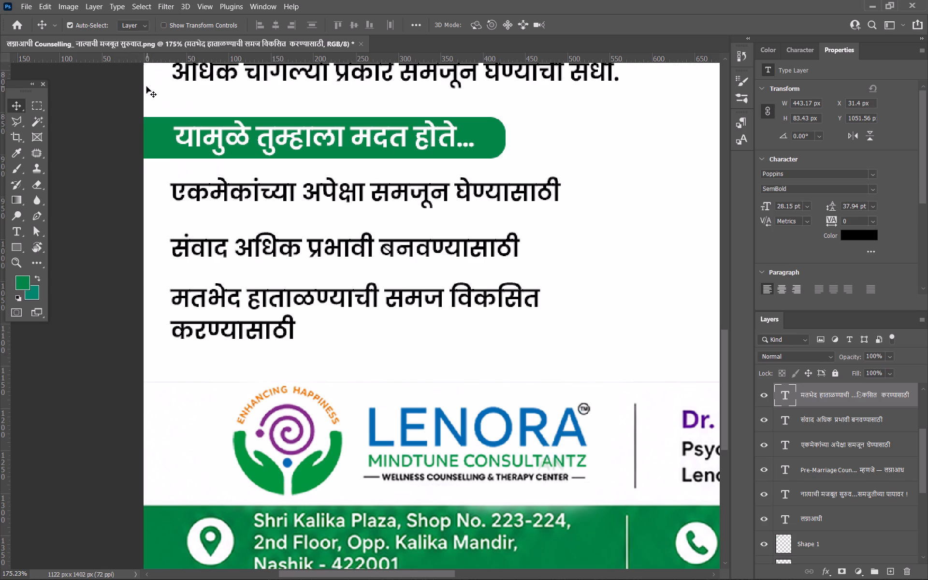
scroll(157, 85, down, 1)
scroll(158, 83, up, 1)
Switch to the WhatsApp chat that contains the post's text.
key(alt+Tab)
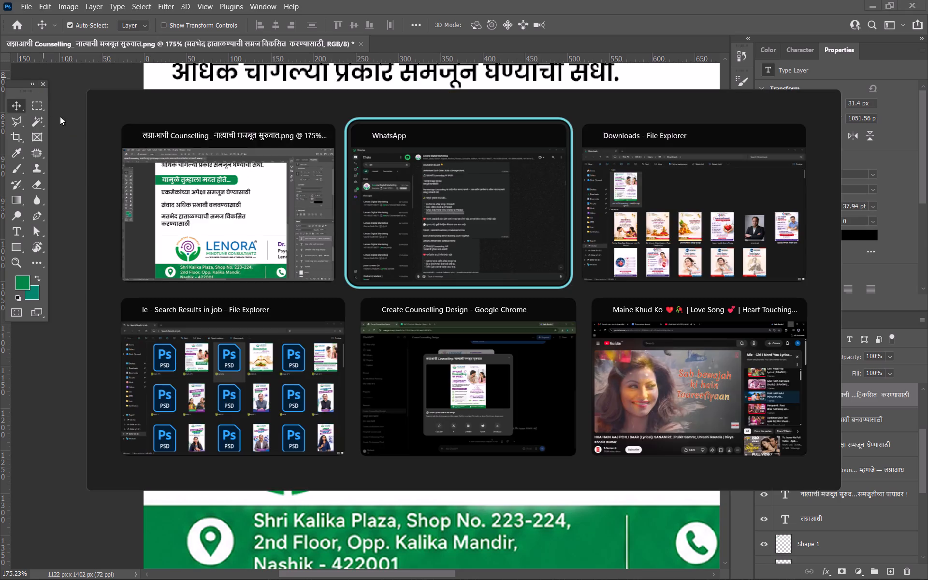
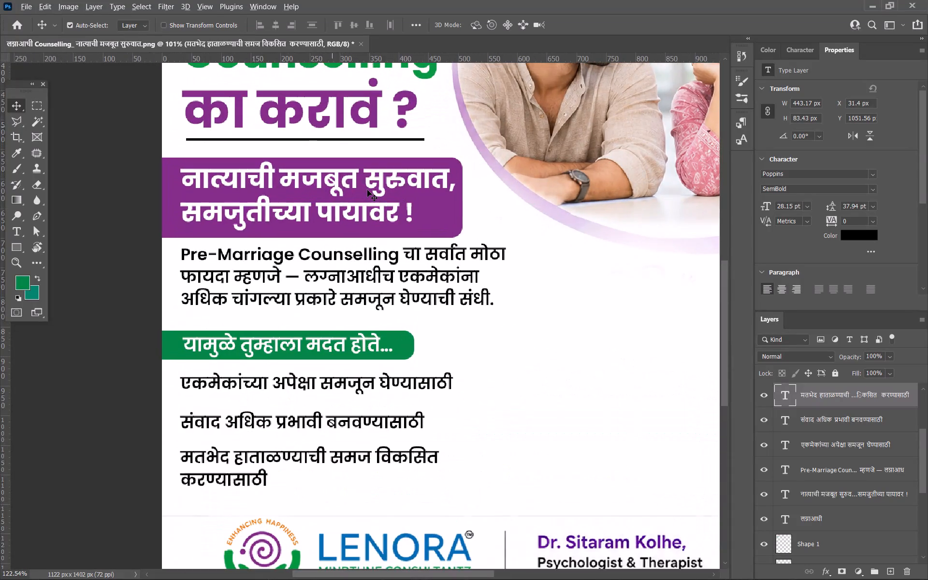
Tighten the benefits list by moving the संवाद line up to about Y 979 px and the मतभेद line to about Y 1034 px.
alt+scroll(367, 190, down, 3)
alt+scroll(367, 190, up, 1)
alt+scroll(367, 190, down, 2)
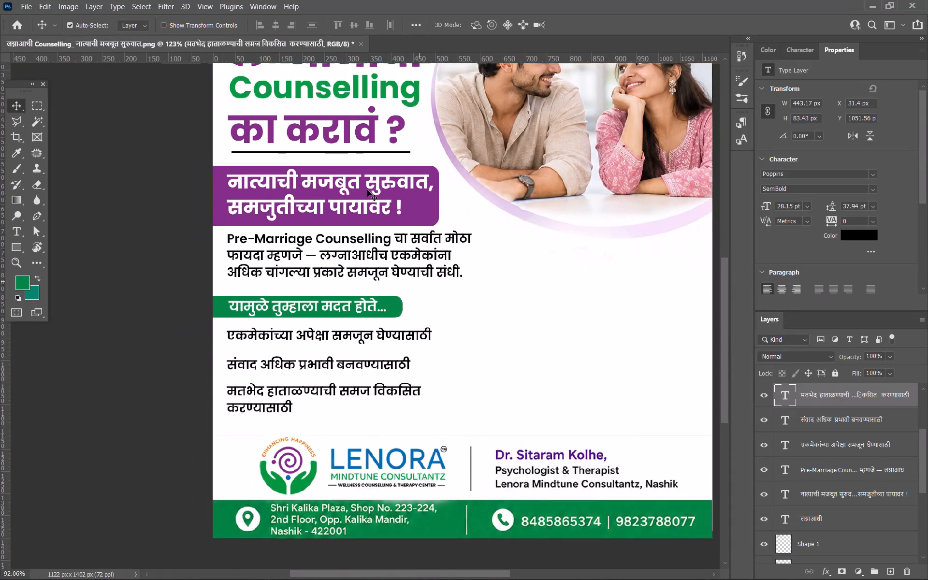
alt+scroll(366, 191, down, 4)
alt+scroll(277, 296, up, 10)
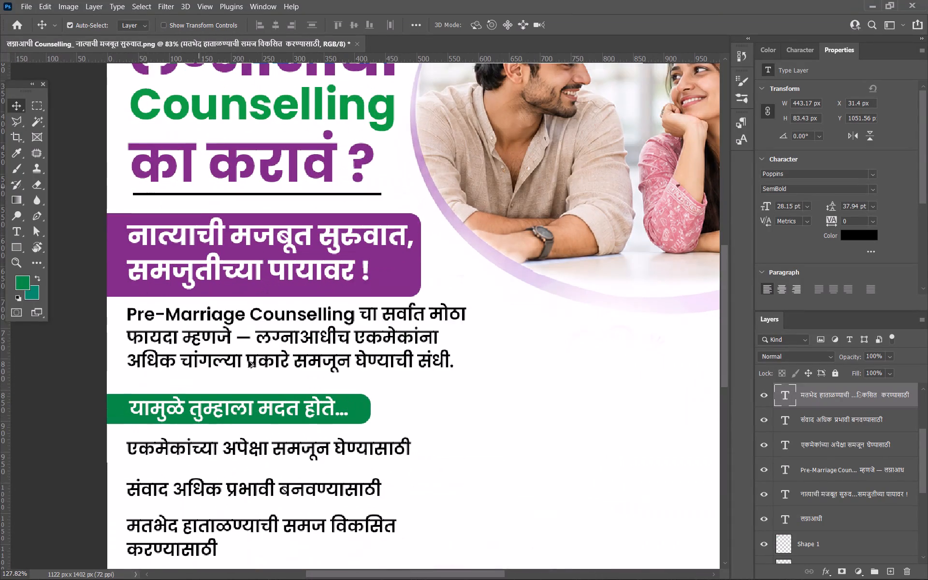
key(space)
key(space)
key(space)
key(space)
key(space)
key(space)
key(space)
key(space)
key(space)
key(space)
key(space)
key(space)
key(space)
key(space)
key(space)
drag(252, 360, 287, 175)
alt+scroll(266, 288, up, 4)
key(space)
key(space)
key(space)
key(space)
key(space)
key(space)
key(space)
key(space)
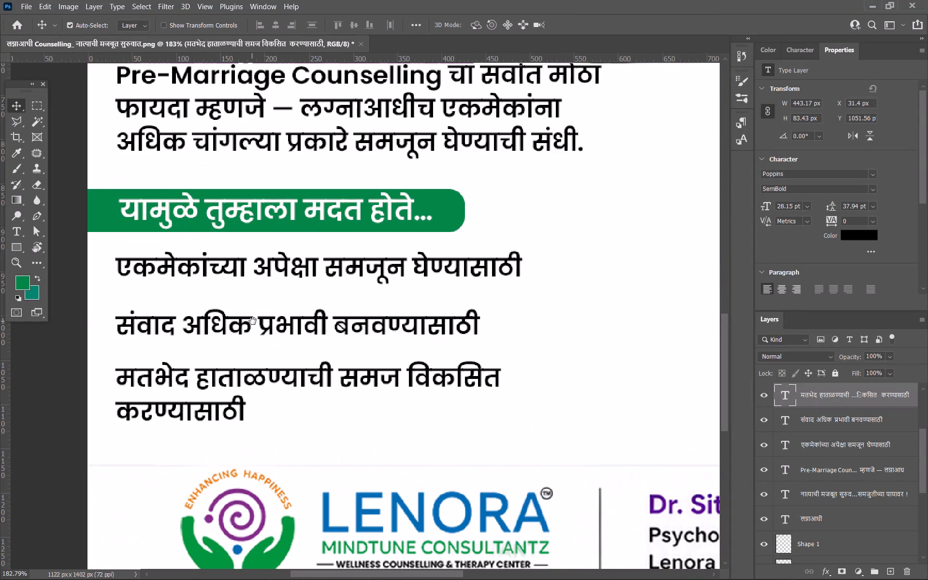
drag(253, 321, 300, 247)
alt+scroll(292, 263, up, 4)
drag(291, 251, 292, 241)
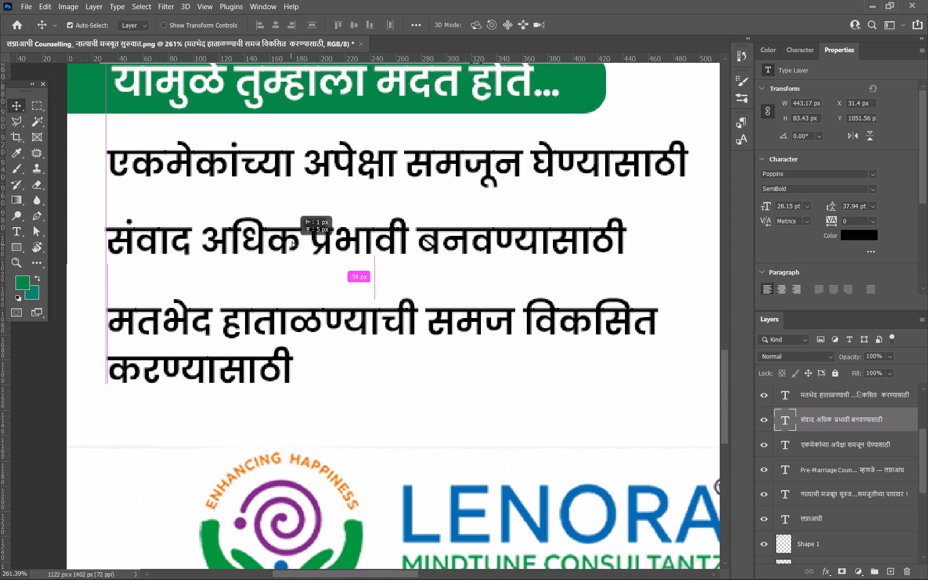
drag(292, 241, 290, 235)
drag(286, 311, 285, 303)
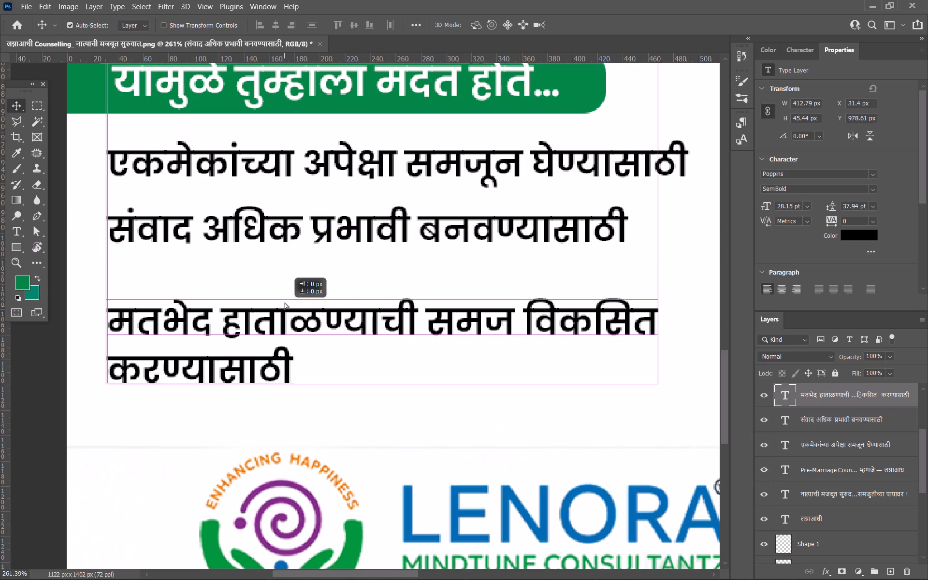
drag(285, 303, 283, 286)
Duplicate the संवाद line below the मतभेद line and replace its text with भविष्यातील जबाबदाऱ्यांबाबत स्पष्टता आणण्यासाठी, without the leading dash.
alt+drag(286, 231, 285, 271)
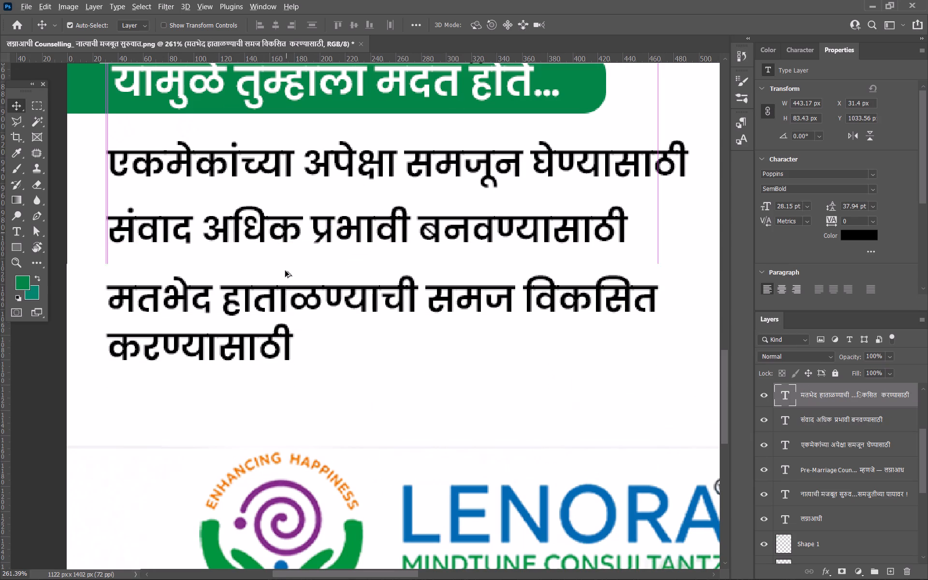
alt+drag(285, 271, 297, 414)
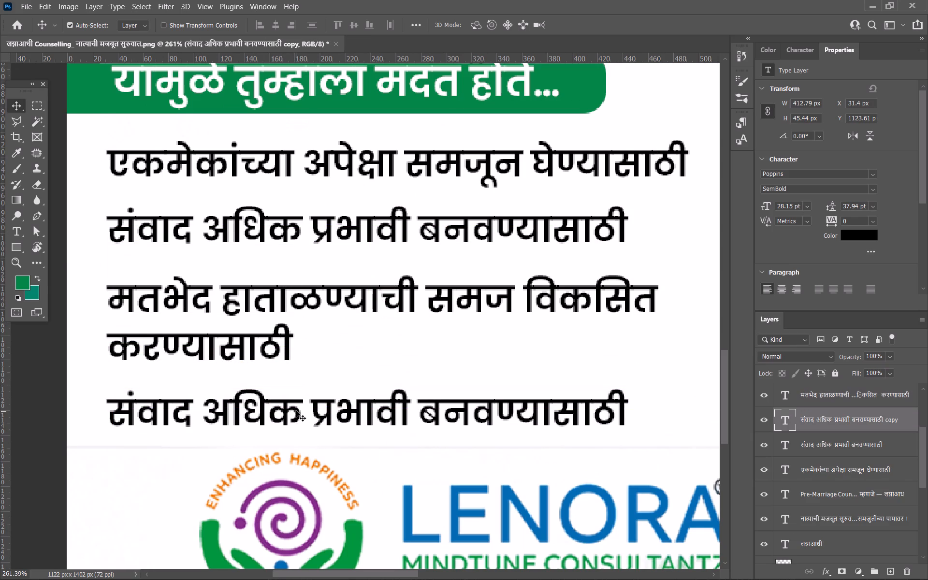
double_click(296, 410)
key(ctrl+v)
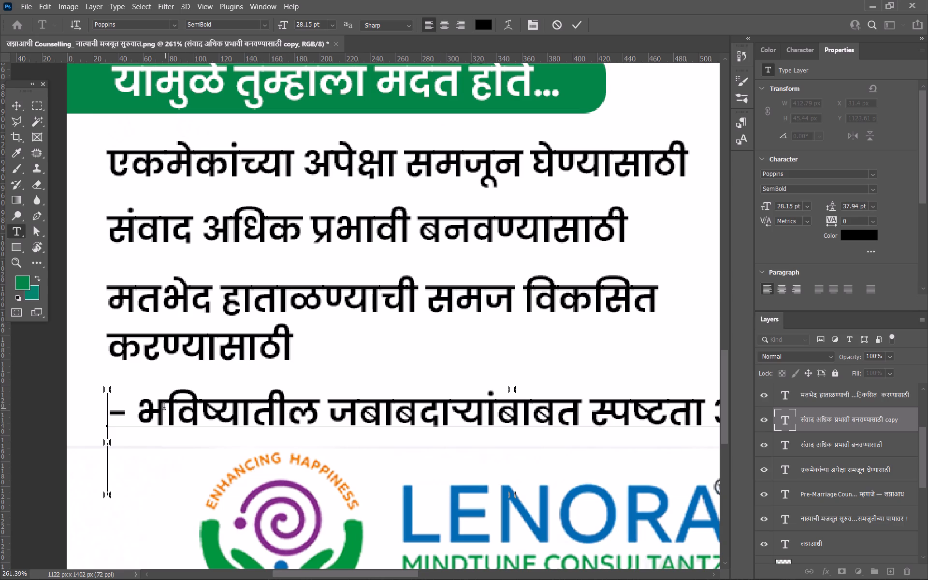
drag(136, 409, 7, 422)
key(BackSpace)
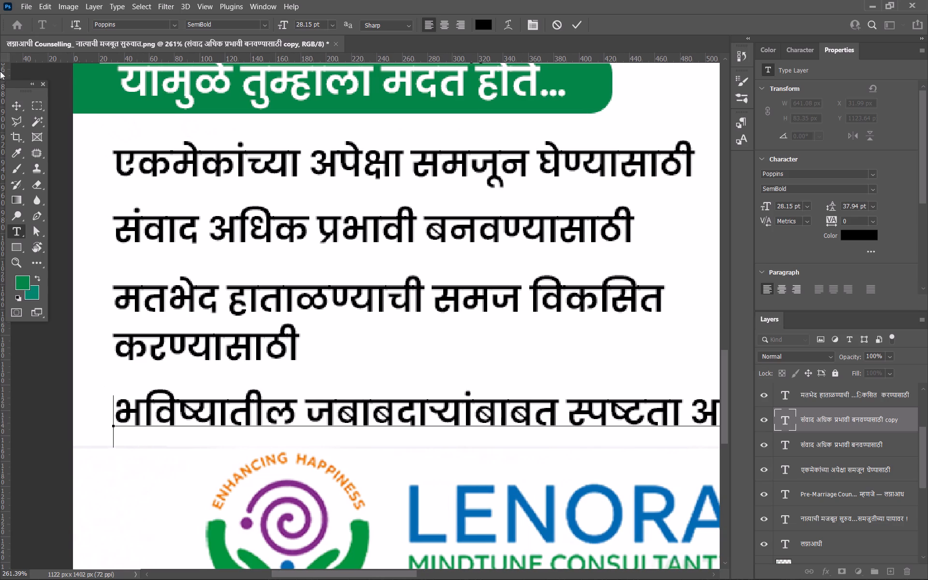
click(8, 112)
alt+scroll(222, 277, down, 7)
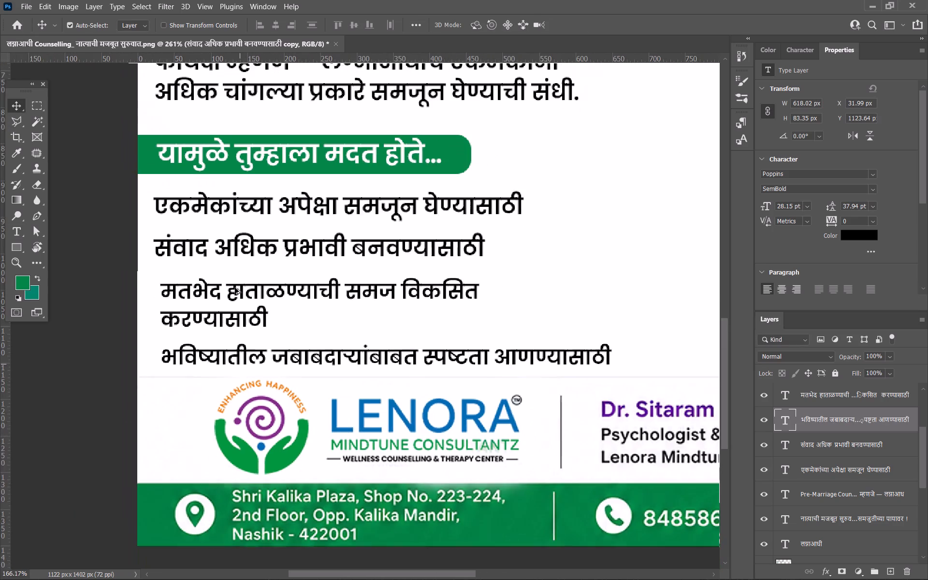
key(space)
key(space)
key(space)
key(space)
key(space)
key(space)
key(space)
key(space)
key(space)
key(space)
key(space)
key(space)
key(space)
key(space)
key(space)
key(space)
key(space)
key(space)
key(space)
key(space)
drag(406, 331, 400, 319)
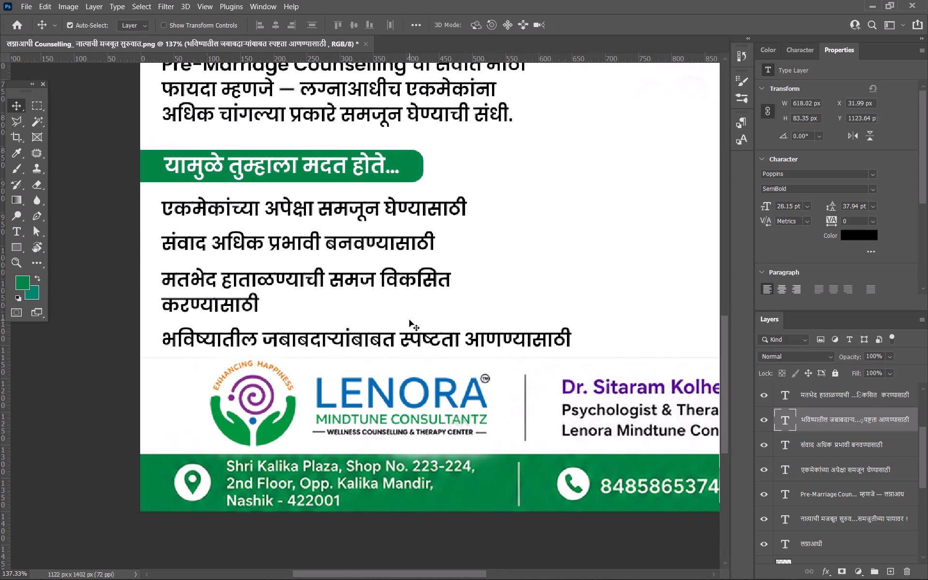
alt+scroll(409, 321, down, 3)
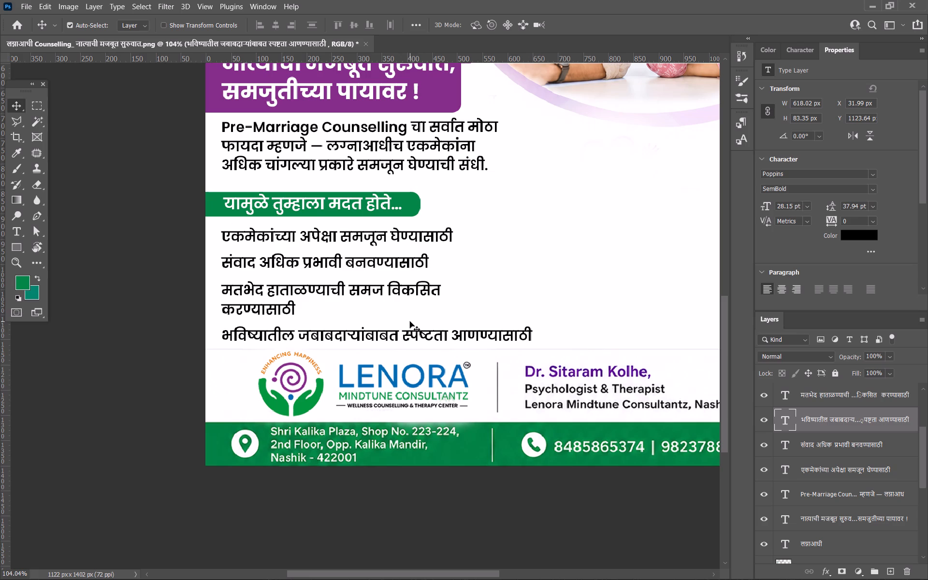
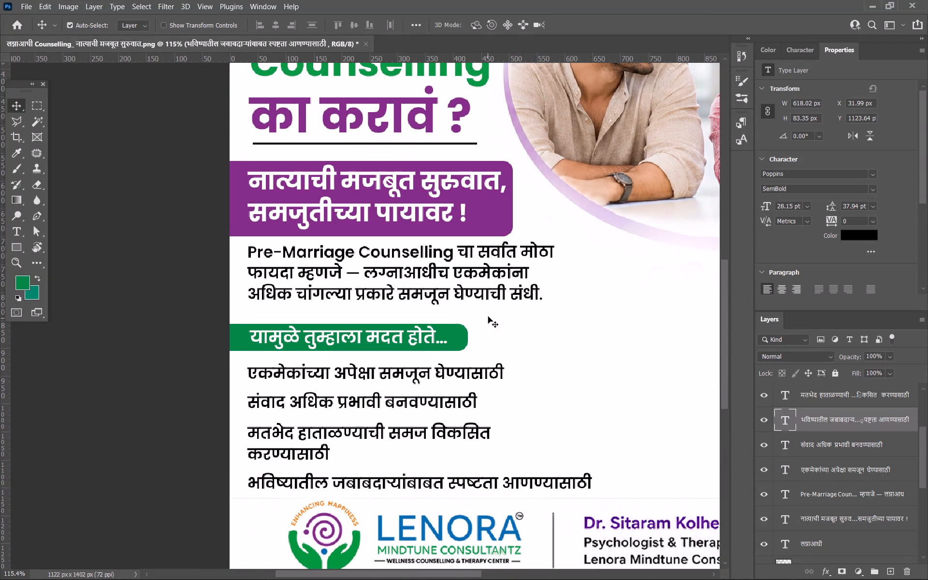
Reflow the black body paragraph onto two lines, breaking it only after म्हणजे —.
alt+scroll(488, 311, up, 2)
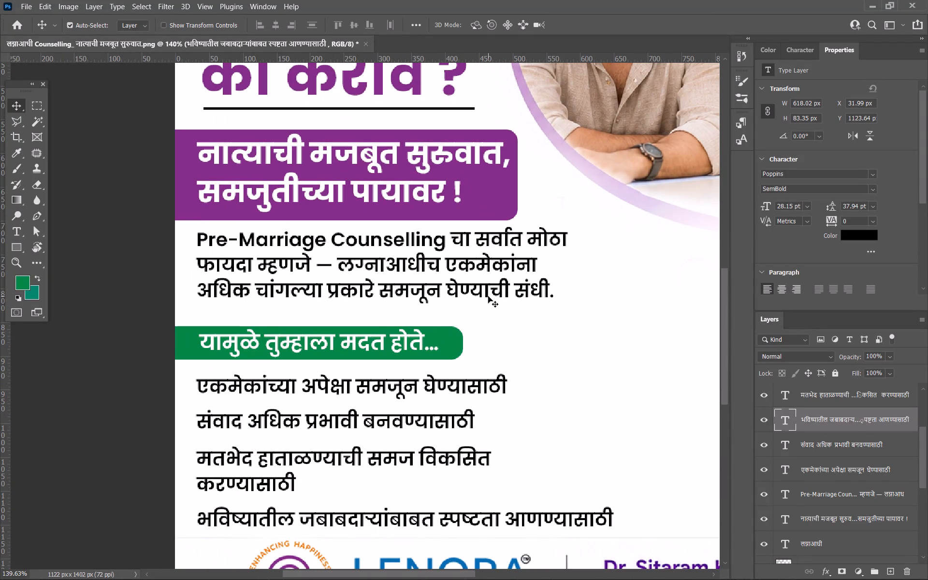
click(488, 296)
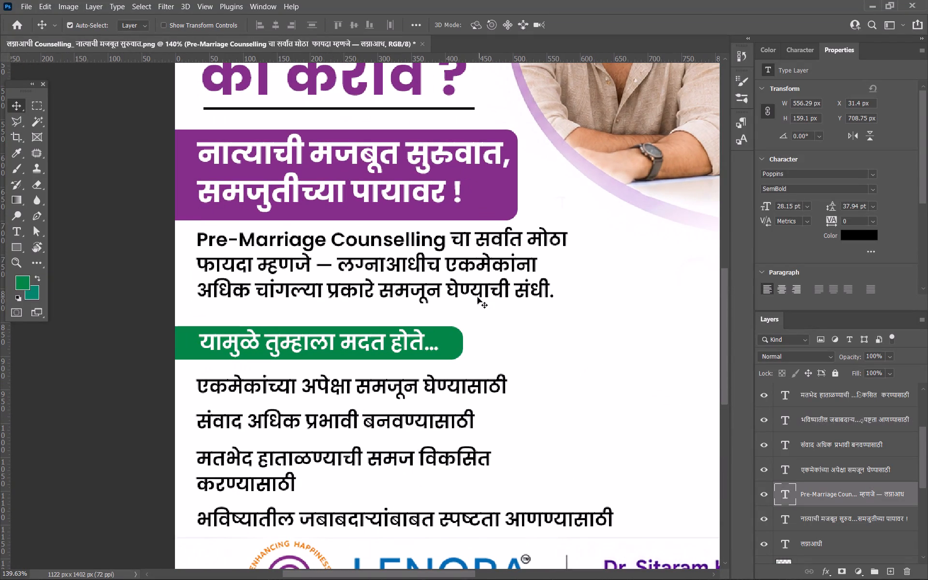
double_click(200, 265)
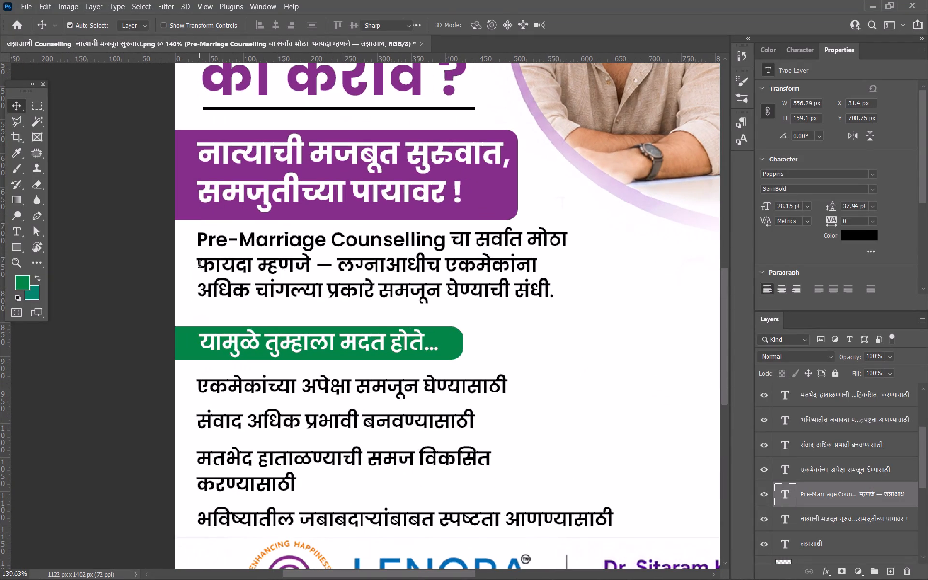
click(197, 265)
key(BackSpace)
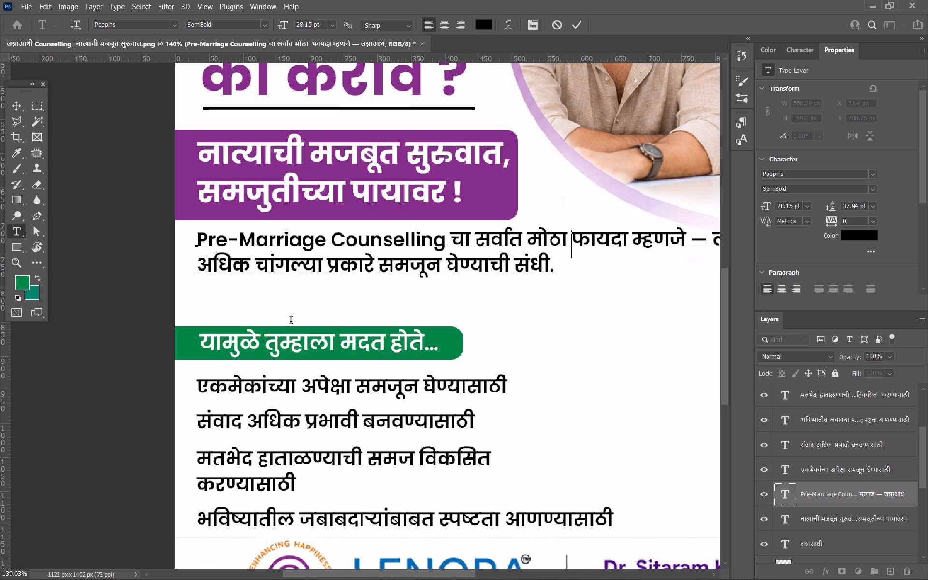
click(710, 247)
key(Right)
key(Return)
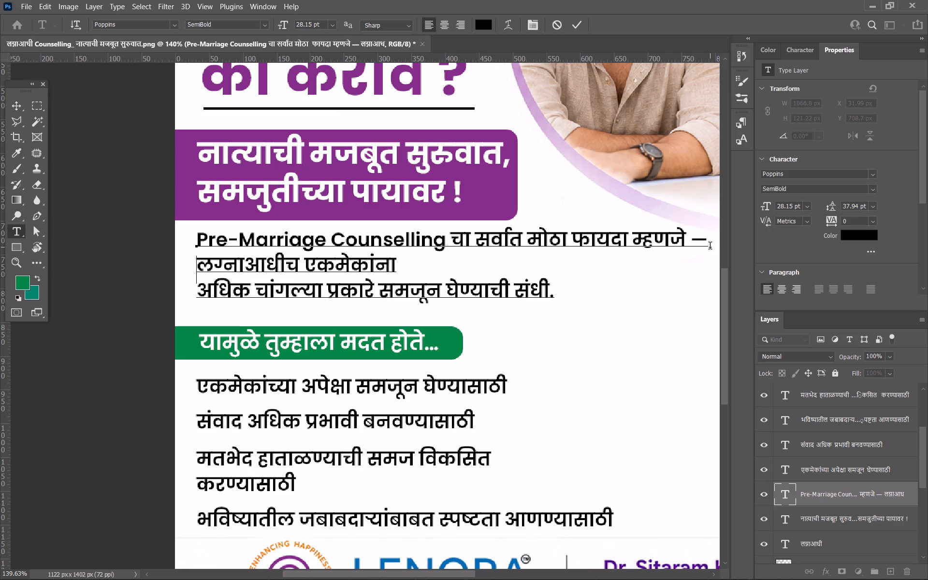
click(194, 297)
key(BackSpace)
alt+scroll(360, 289, down, 6)
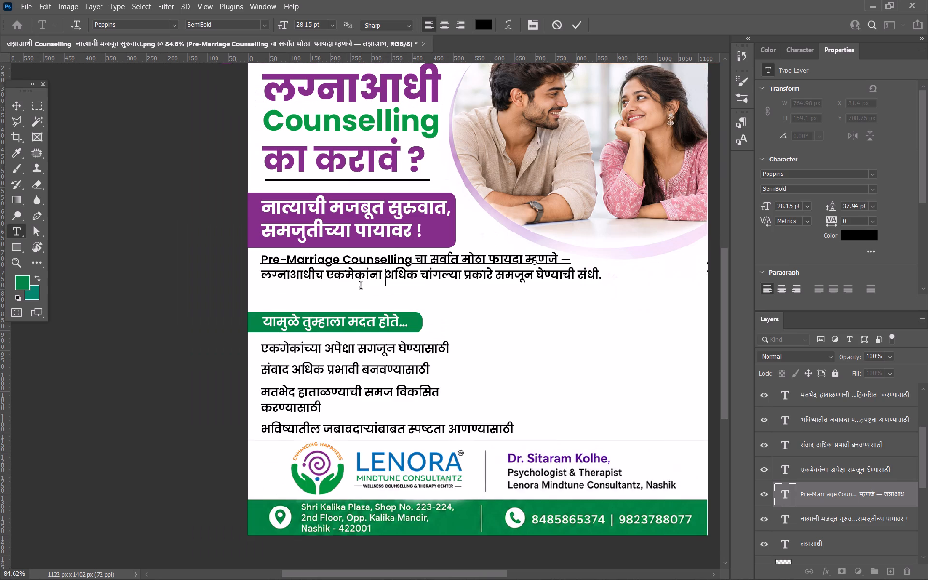
click(12, 101)
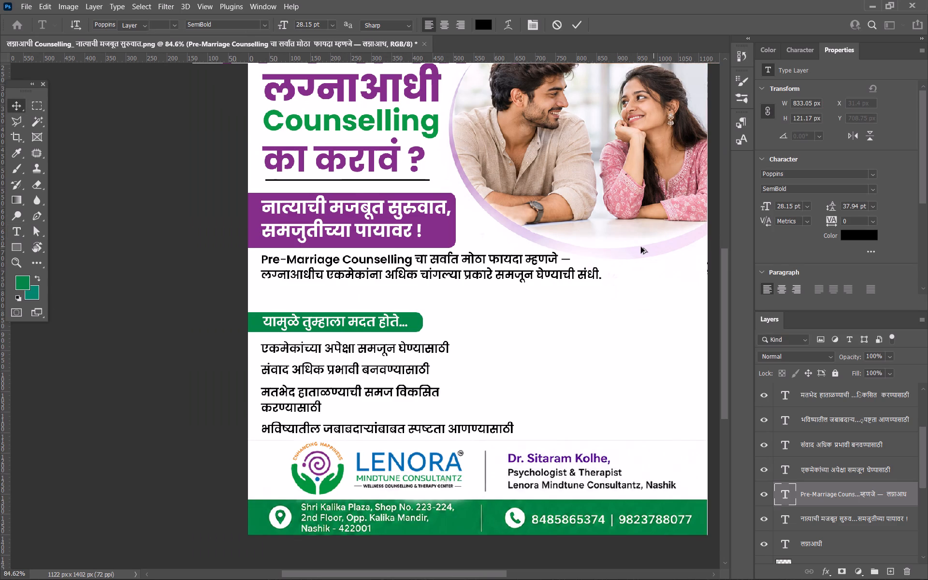
Scale the body paragraph down to about 88.6% from its top corner and nudge it down 6 px.
alt+scroll(506, 275, up, 3)
key(ctrl+t)
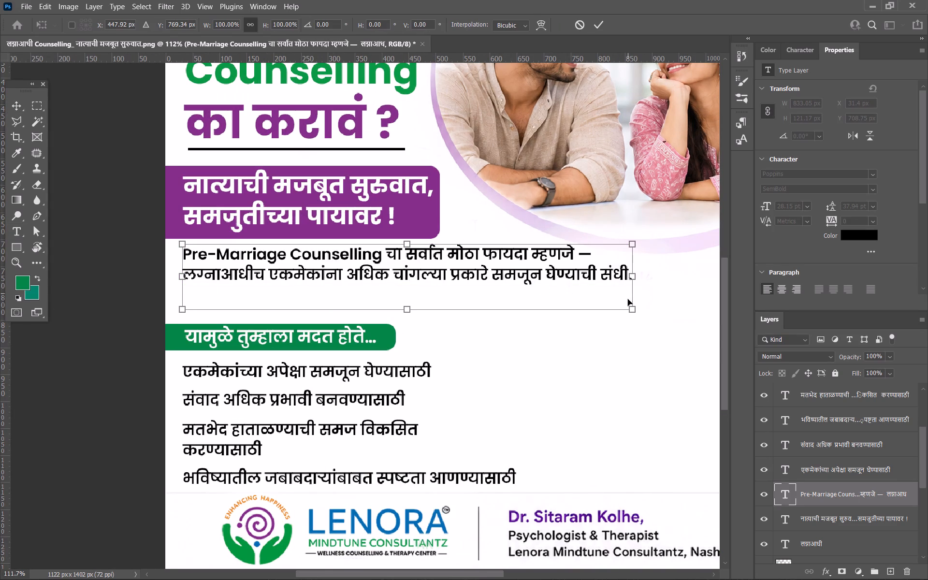
drag(632, 308, 580, 302)
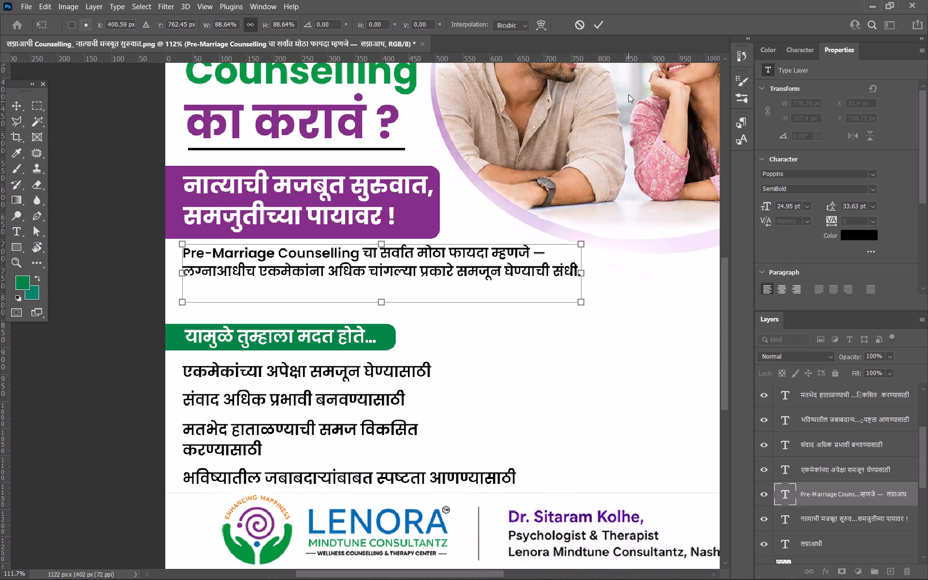
click(603, 24)
alt+scroll(366, 298, down, 5)
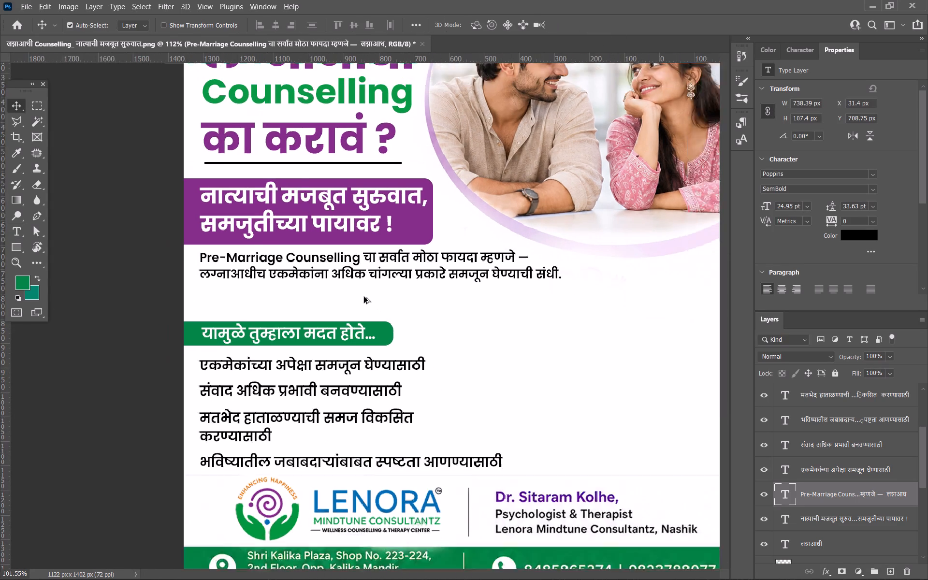
key(Down)
key(Down)
key(Down)
key(Down)
key(Down)
key(Down)
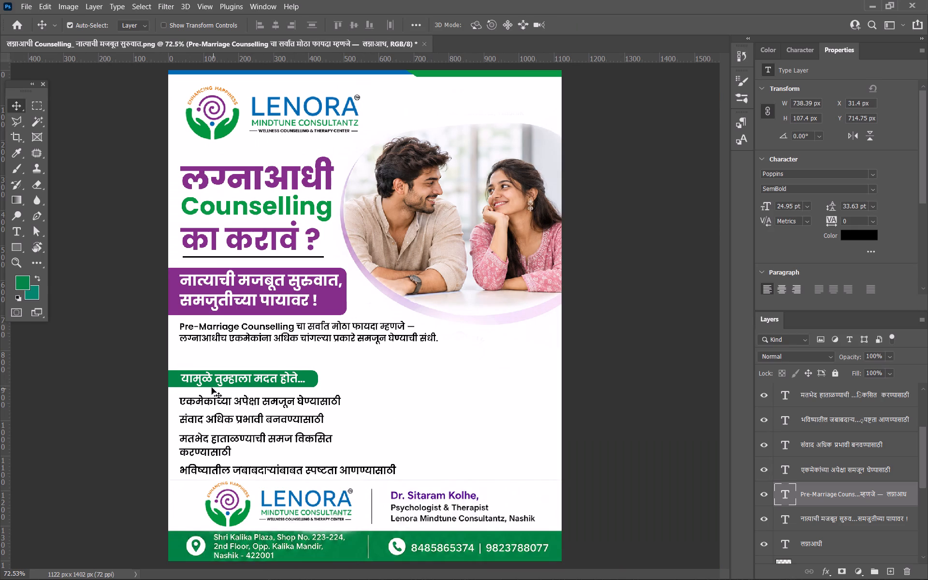
Move the यामुळे तुम्हाला मदत होते… subheading and its green bar up together, closer to the body paragraph.
alt+scroll(210, 386, up, 5)
click(210, 378)
shift+click(153, 381)
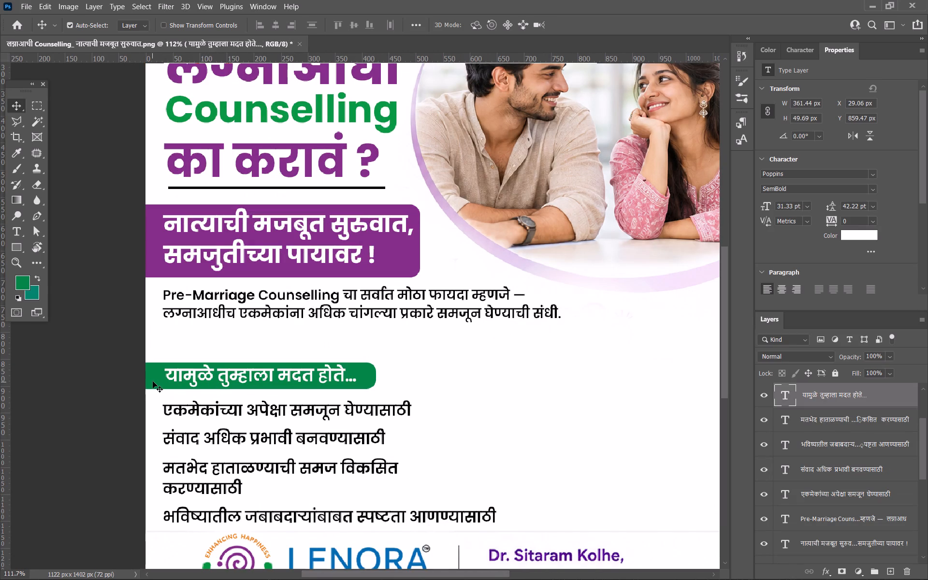
drag(154, 380, 154, 359)
Respace the four benefits lines under the subheading, placing them at about Y 889, 946, 1008 and 1102 px.
key(space)
key(space)
key(space)
key(space)
key(space)
key(space)
drag(172, 383, 196, 314)
alt+scroll(217, 368, up, 3)
alt+scroll(217, 368, down, 1)
alt+scroll(217, 368, up, 1)
drag(216, 333, 217, 305)
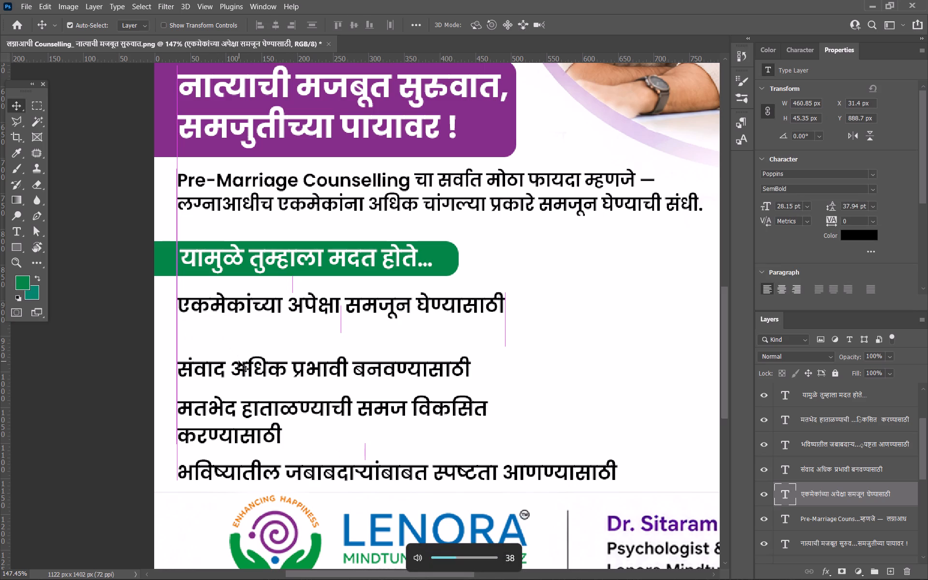
drag(247, 372, 246, 347)
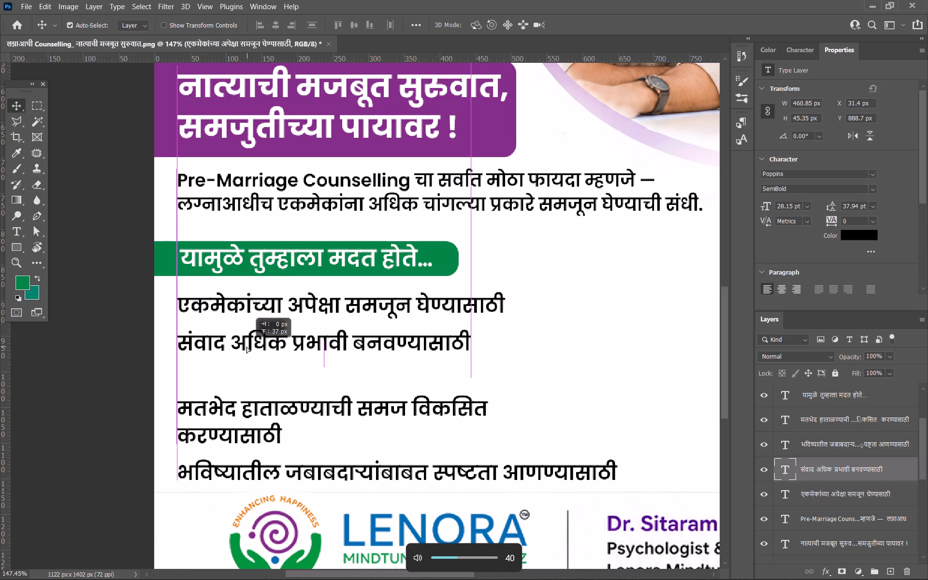
drag(246, 347, 244, 348)
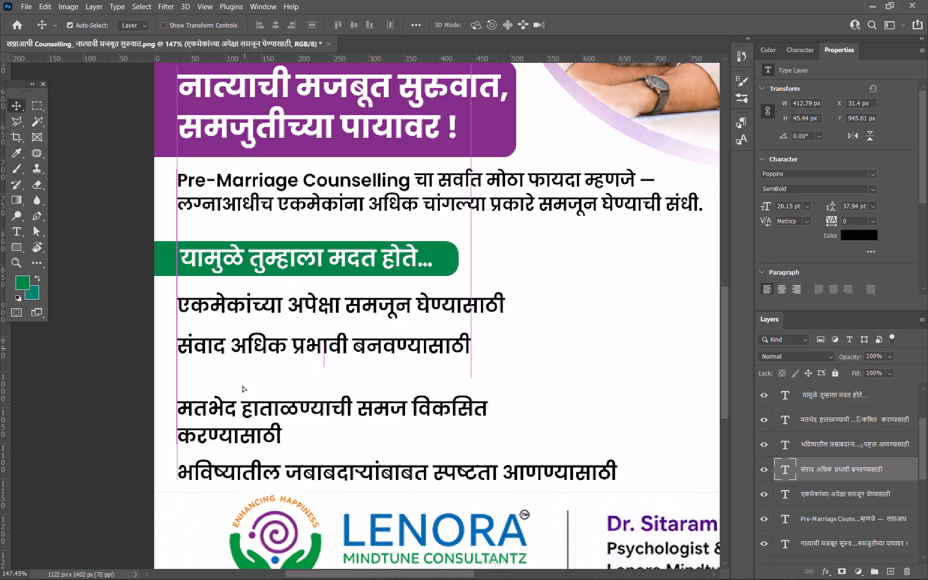
drag(238, 403, 237, 384)
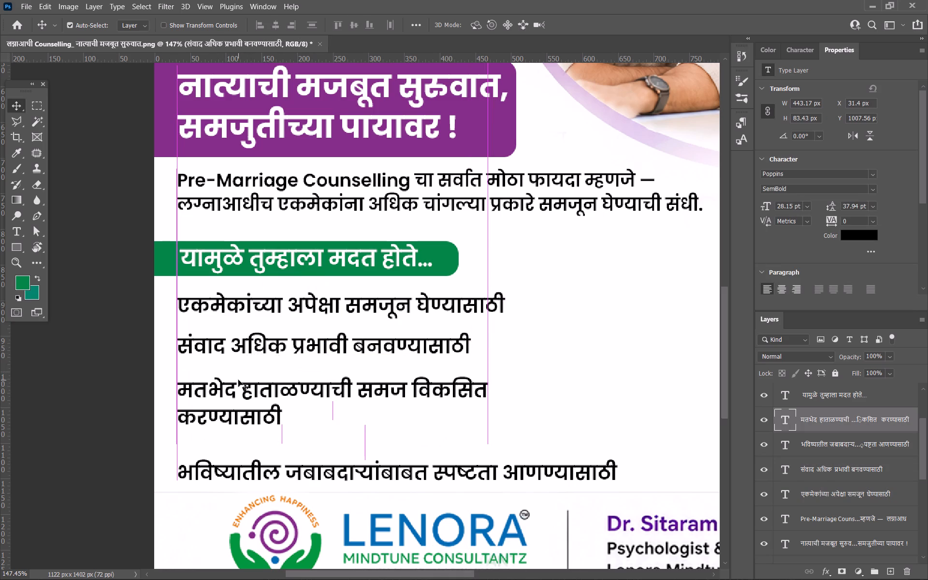
drag(248, 470, 247, 457)
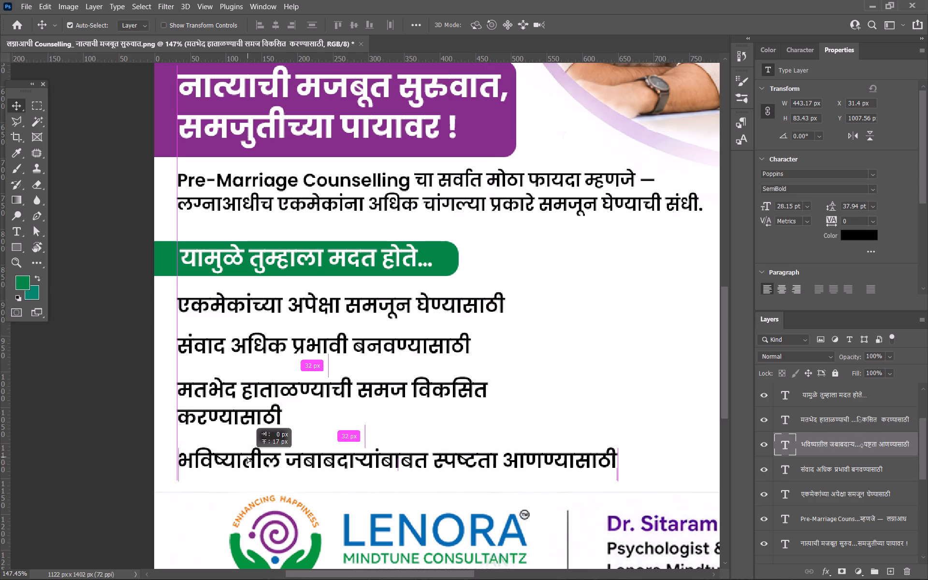
drag(247, 457, 245, 454)
Draw a vertical Pen line about 249 px tall in the margin beside the benefits list, with a black stroke.
alt+scroll(245, 455, down, 3)
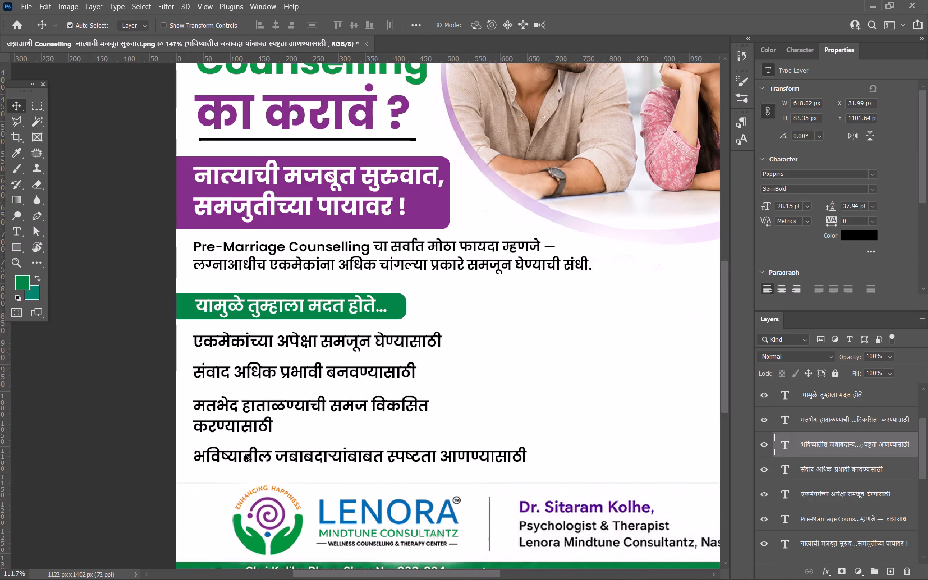
key(space)
key(space)
key(space)
key(space)
key(space)
key(space)
key(space)
key(space)
key(space)
key(space)
drag(241, 452, 283, 395)
alt+scroll(143, 347, up, 8)
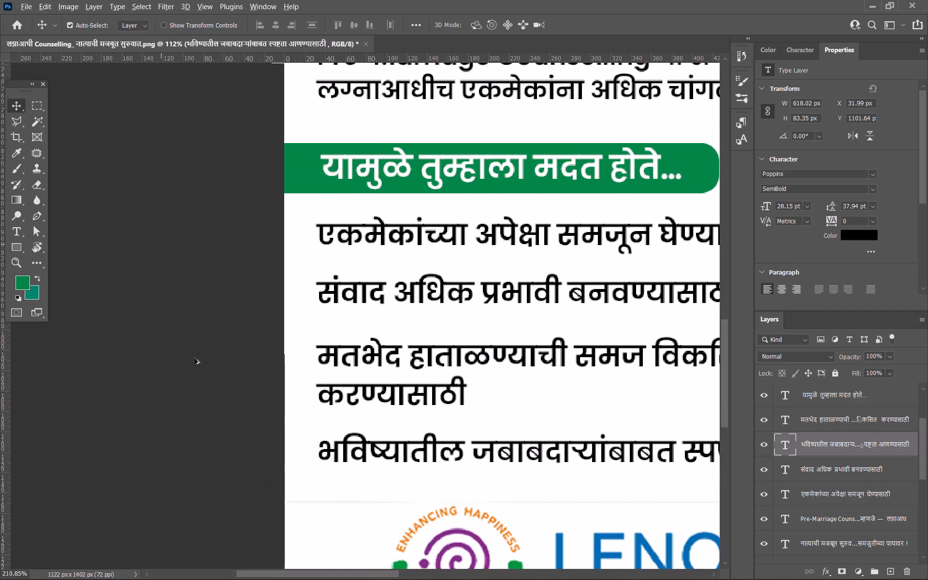
click(202, 361)
click(36, 217)
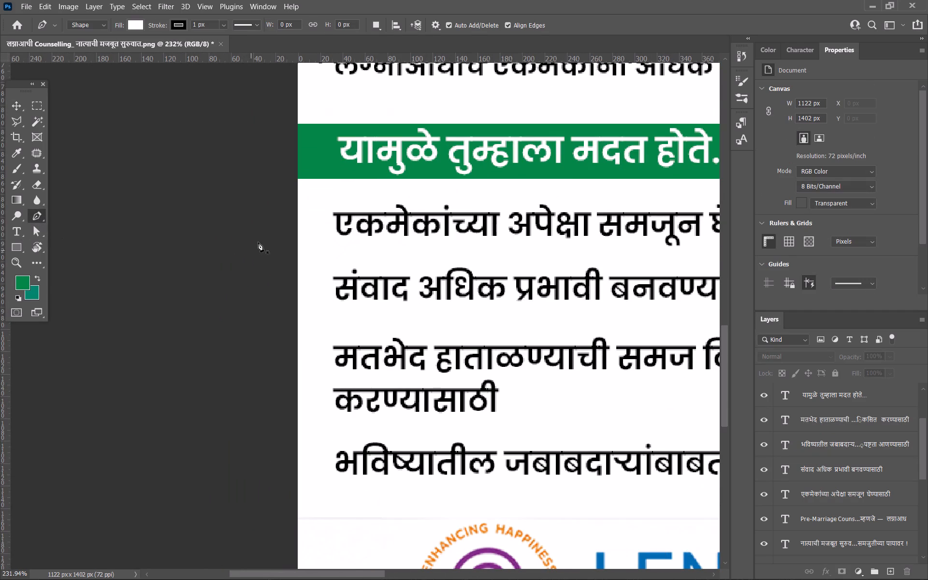
click(313, 214)
shift+click(316, 493)
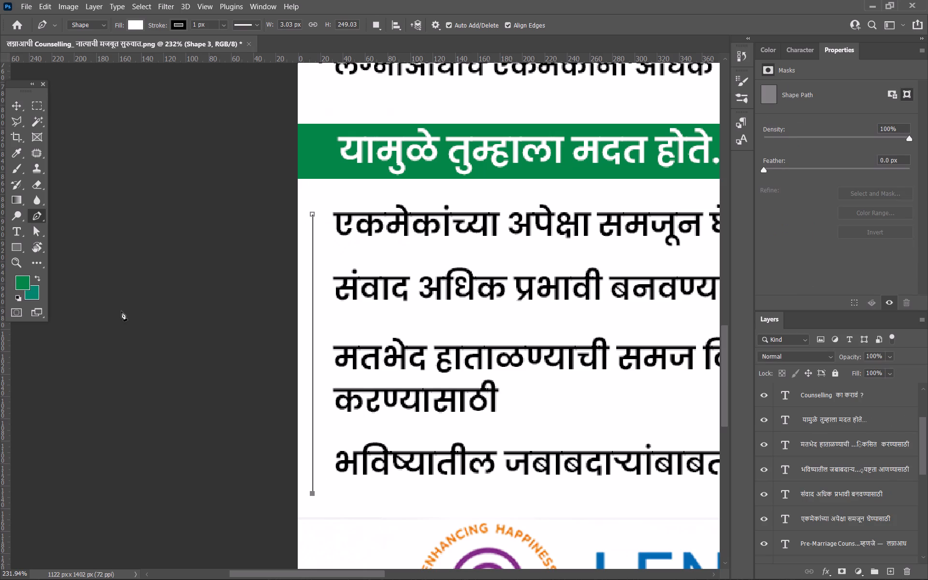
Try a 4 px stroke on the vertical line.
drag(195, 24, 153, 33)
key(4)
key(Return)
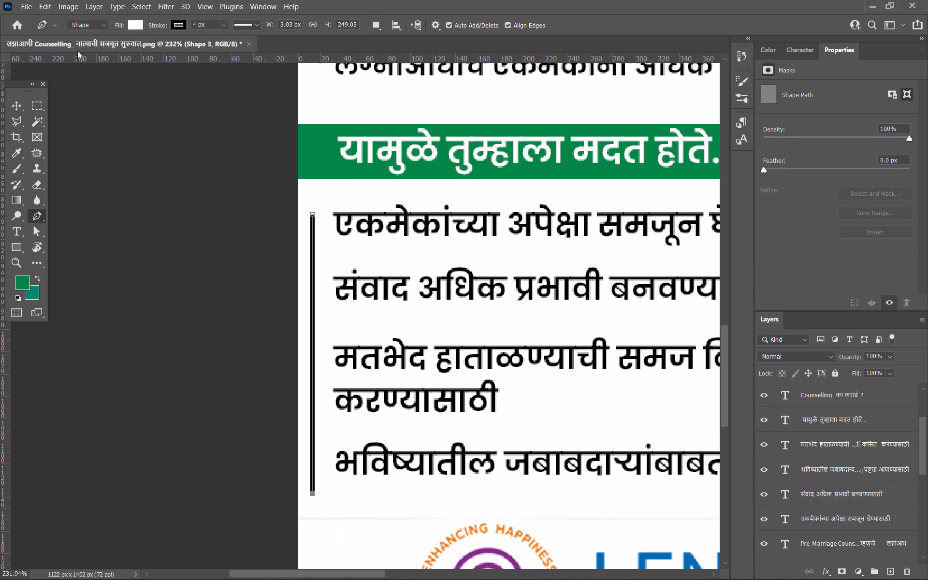
Set the vertical line's stroke width to 2 px.
drag(195, 23, 157, 43)
key(2)
key(Return)
Nudge the vertical line up 6 px and toward the benefits text by 2 px, and deselect it.
click(21, 104)
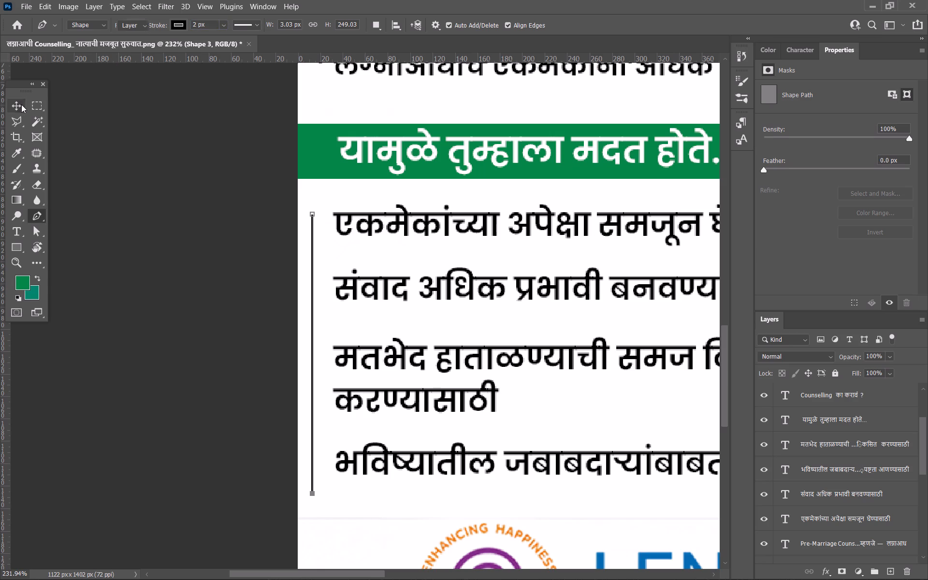
alt+scroll(246, 237, up, 9)
key(Up)
key(Up)
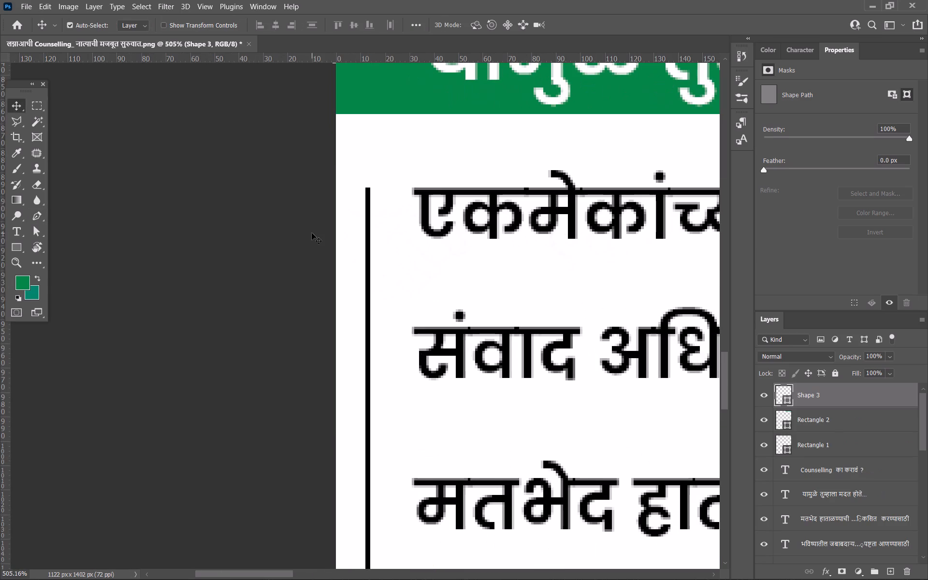
key(Up)
key(Up)
key(Up)
key(Right)
key(Up)
key(Right)
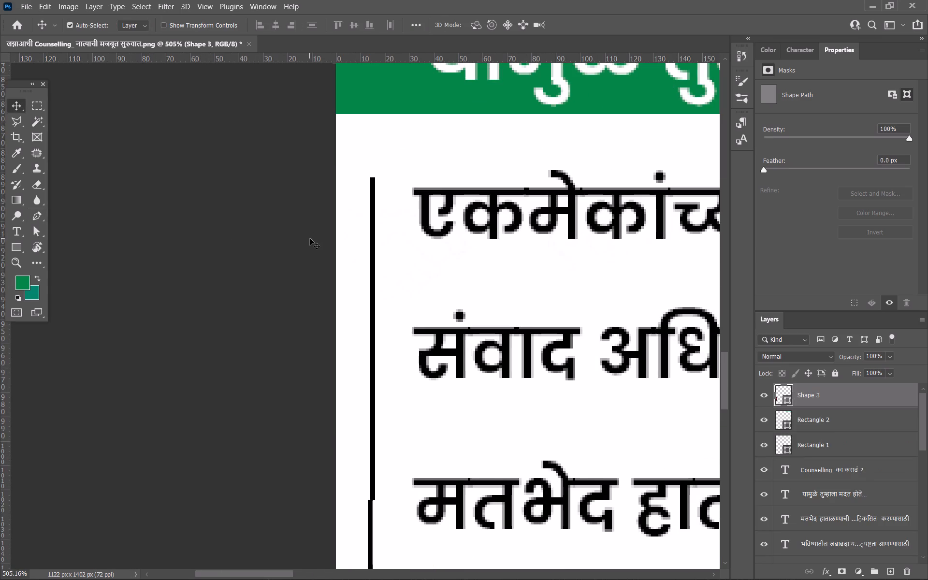
click(223, 276)
Draw a 12 px white circle with a 1 px black stroke, centred on the vertical line beside the first benefit.
drag(20, 242, 23, 247)
click(42, 260)
alt+scroll(351, 222, up, 9)
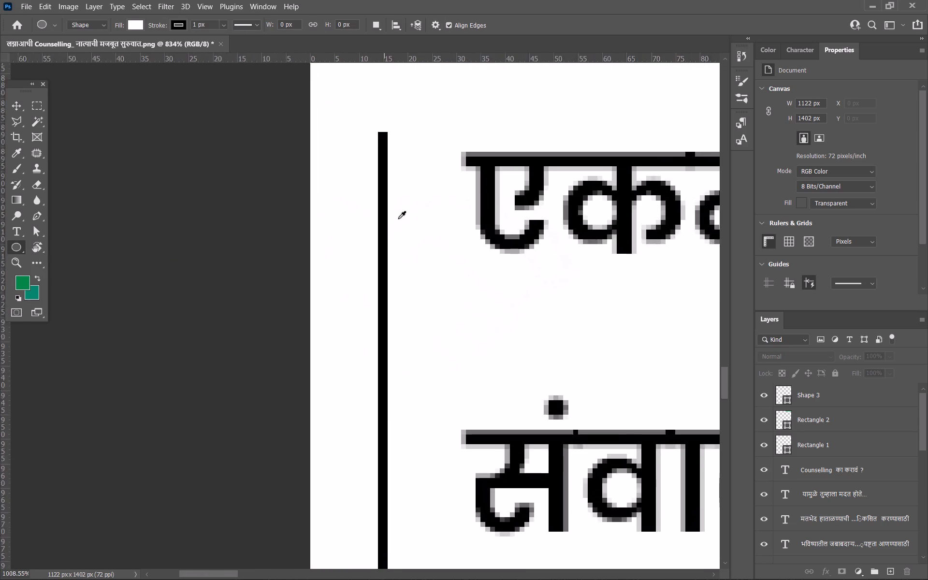
drag(381, 214, 402, 235)
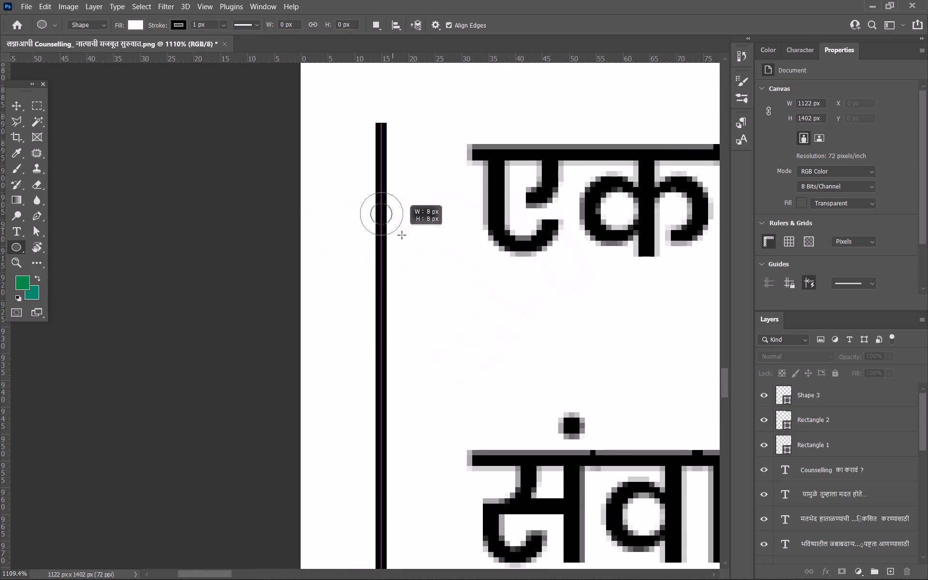
drag(402, 235, 412, 246)
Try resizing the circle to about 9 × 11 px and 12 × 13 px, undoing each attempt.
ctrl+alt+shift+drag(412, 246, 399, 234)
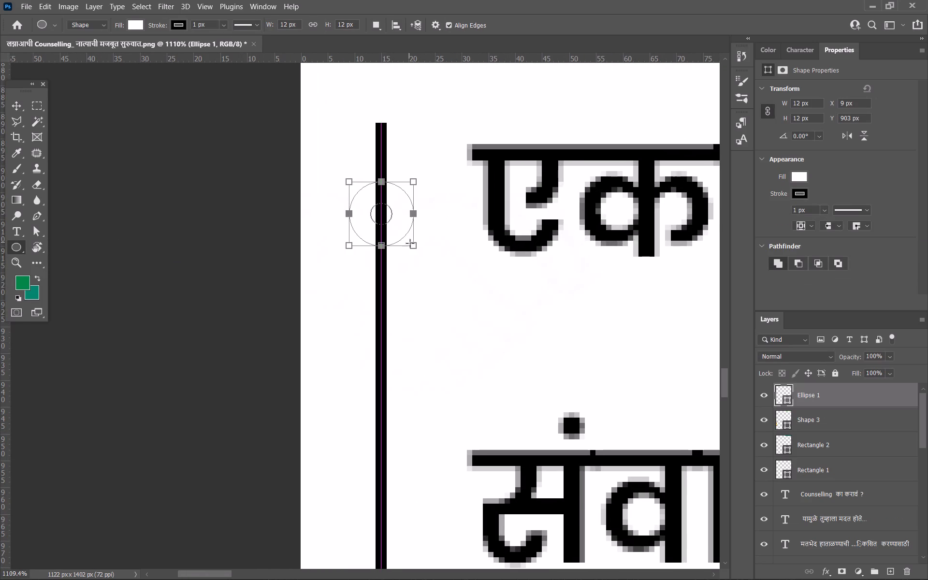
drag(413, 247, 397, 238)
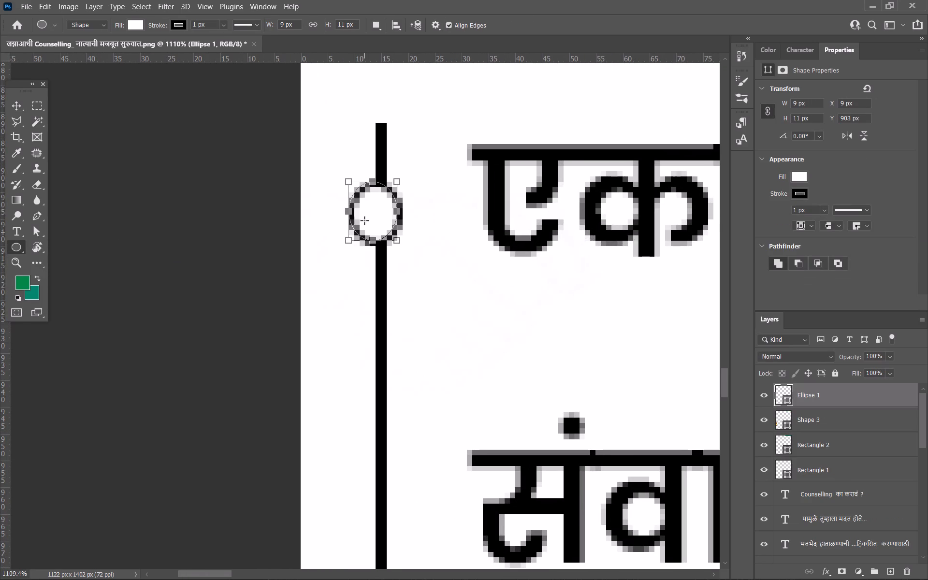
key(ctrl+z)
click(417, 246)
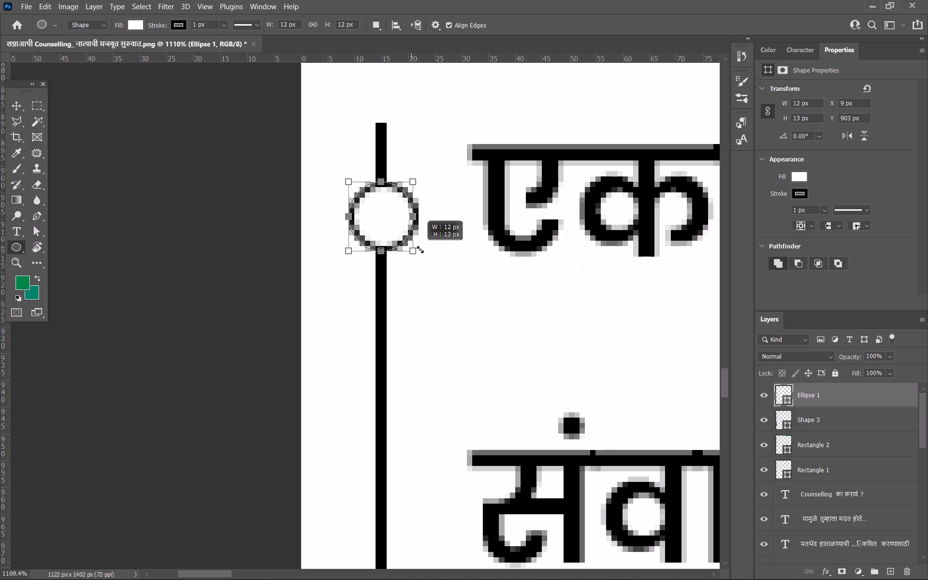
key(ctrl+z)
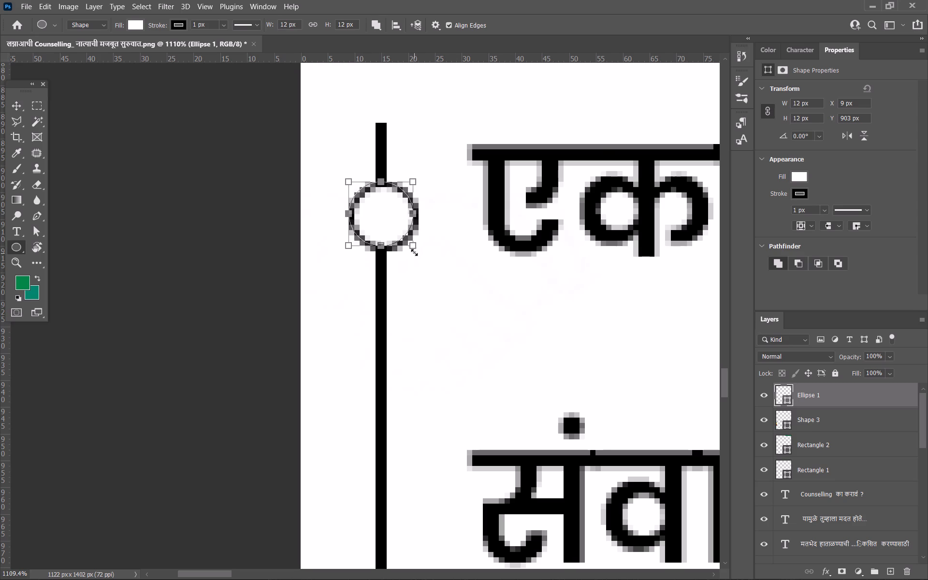
Shrink the circle proportionally to about 9 px and reposition it on the vertical line at about X 10, Y 904 px.
shift+drag(412, 248, 388, 222)
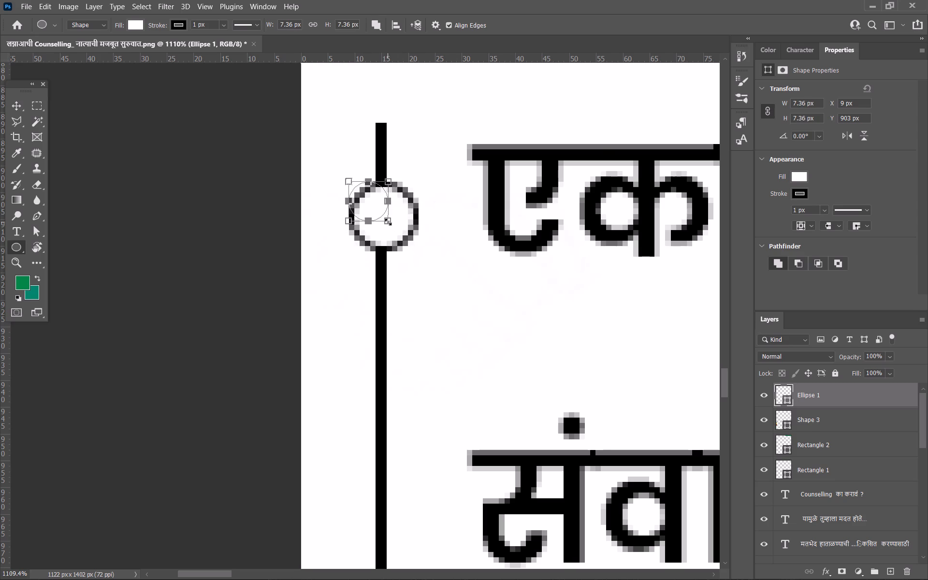
shift+drag(388, 222, 397, 236)
click(9, 104)
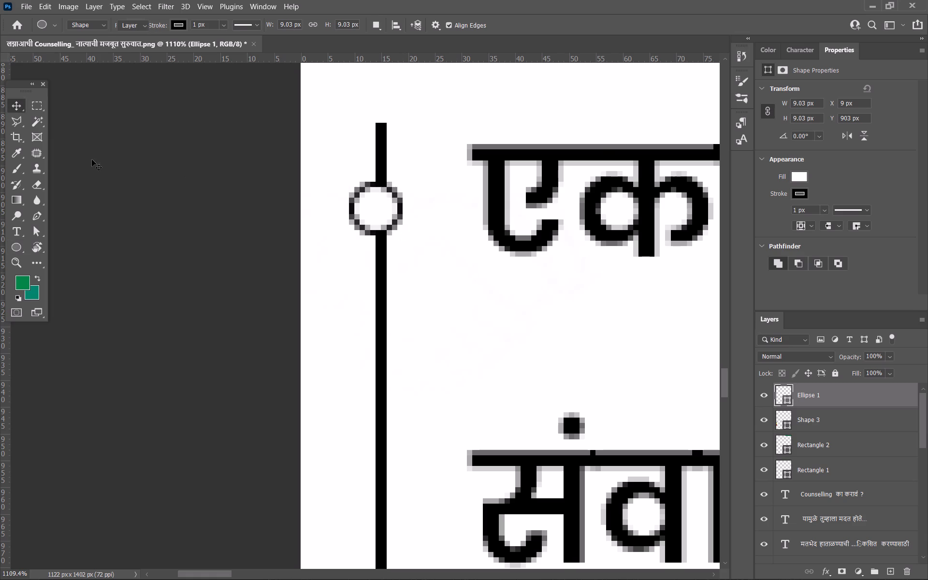
drag(371, 219, 377, 225)
click(378, 225)
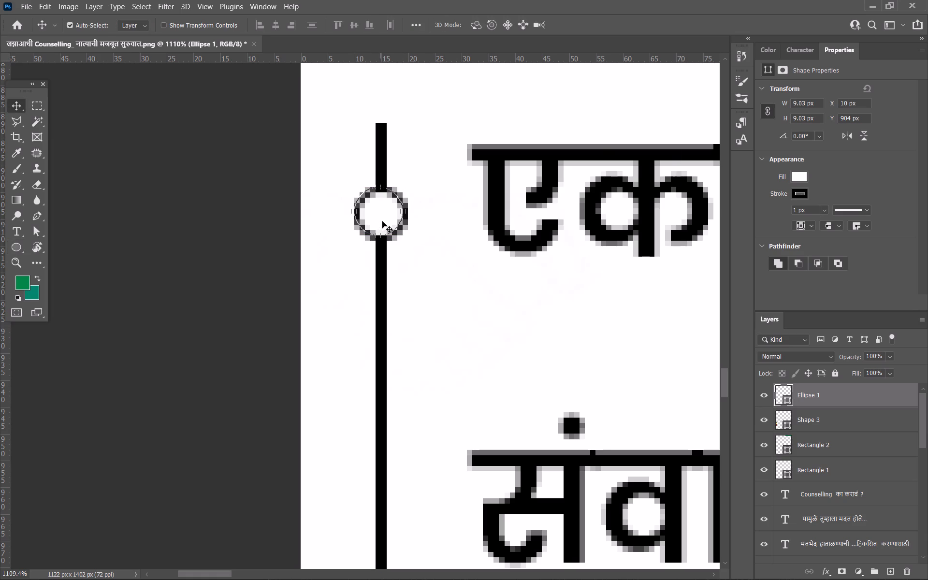
Fill the circle with purple, remove its stroke, and deselect it.
key(a)
click(184, 26)
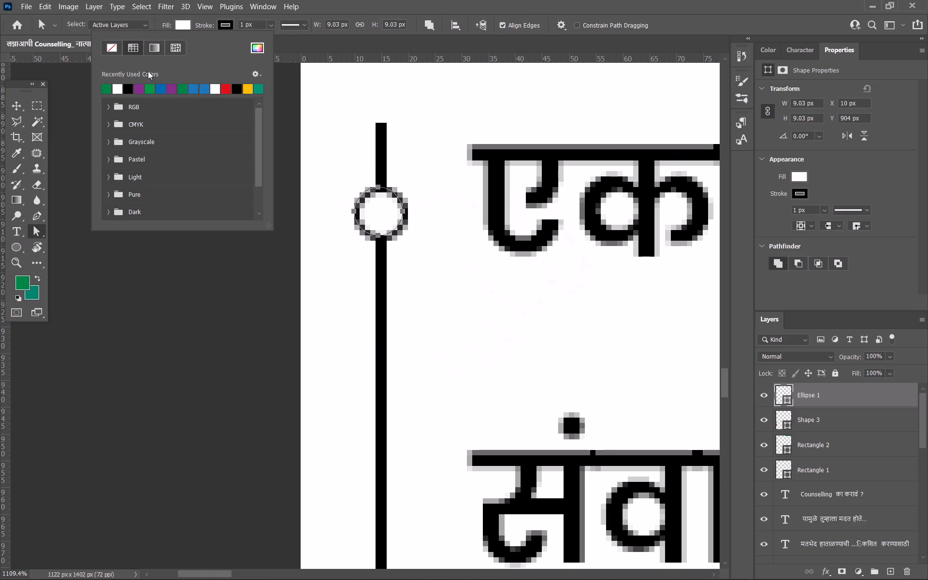
click(141, 87)
click(226, 24)
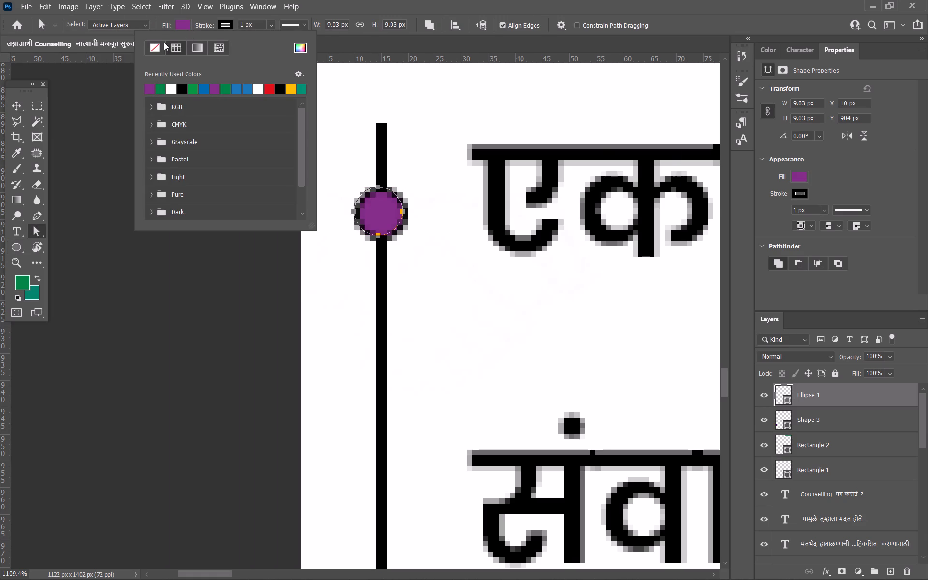
click(158, 44)
click(11, 105)
alt+scroll(287, 203, down, 3)
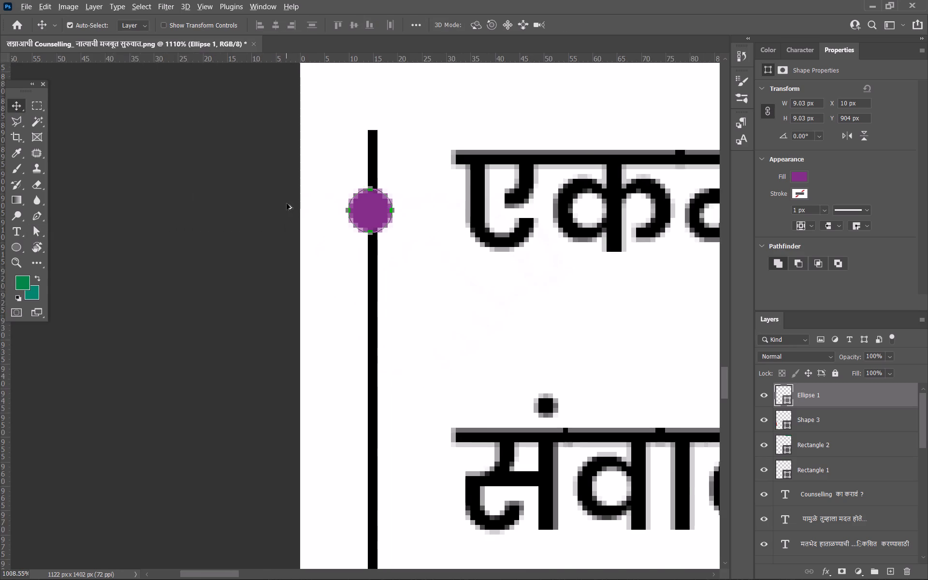
alt+scroll(287, 203, down, 6)
click(240, 233)
Nudge the purple circle 1 px toward the benefits text, and deselect it.
alt+scroll(282, 216, down, 10)
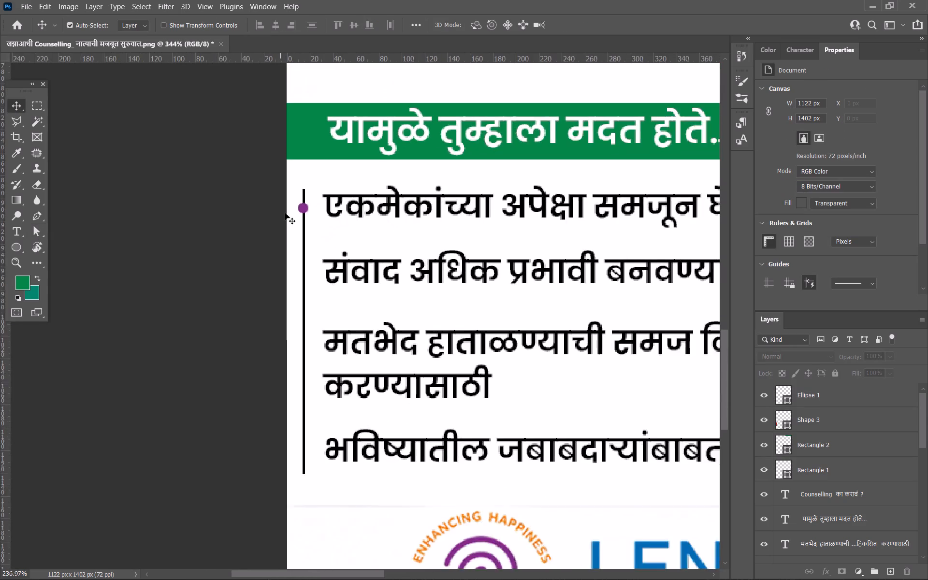
alt+scroll(285, 213, down, 4)
alt+scroll(298, 204, up, 1)
alt+scroll(298, 203, down, 1)
alt+scroll(298, 202, up, 15)
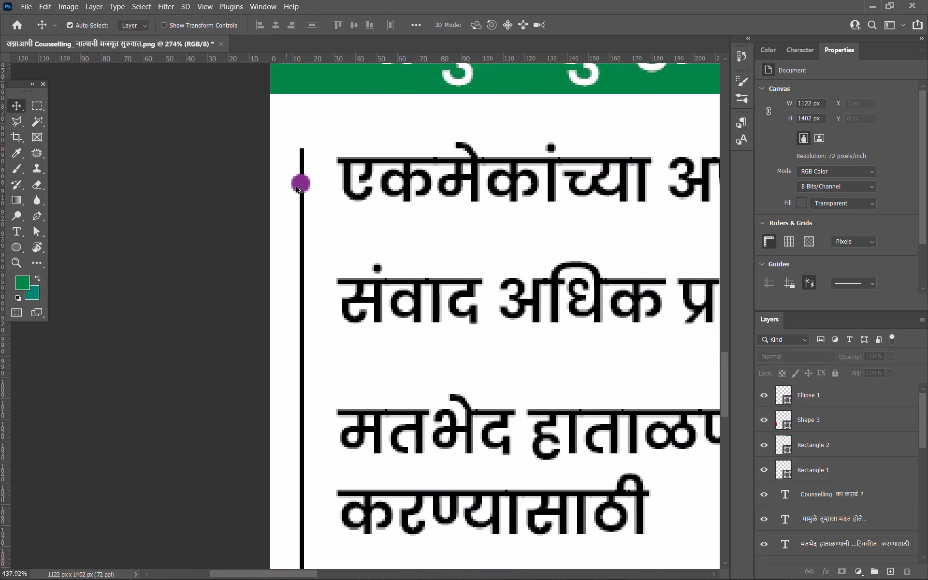
alt+scroll(296, 187, up, 3)
click(296, 184)
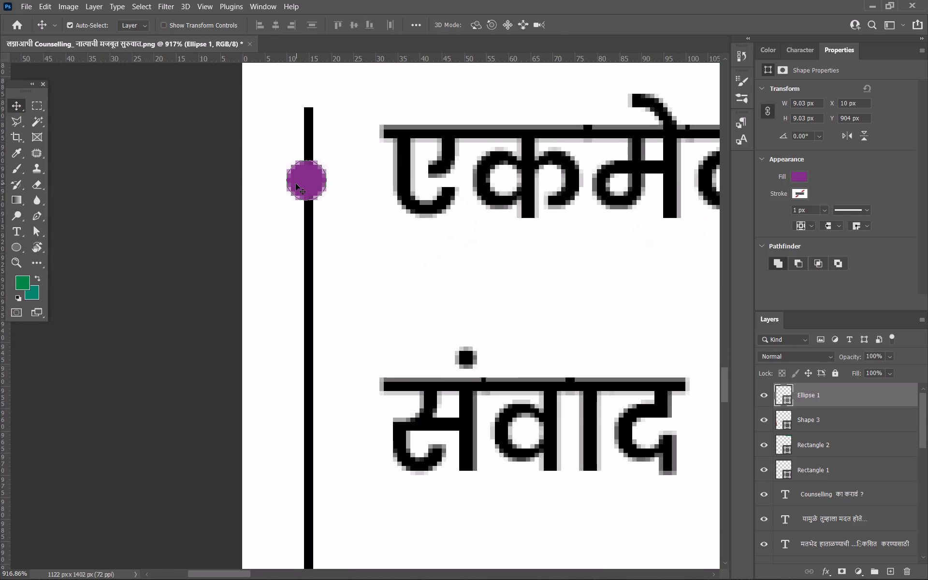
key(Right)
click(159, 221)
Duplicate the purple circle straight down the line to sit beside the second benefit, at about Y 960 px.
alt+scroll(301, 164, down, 3)
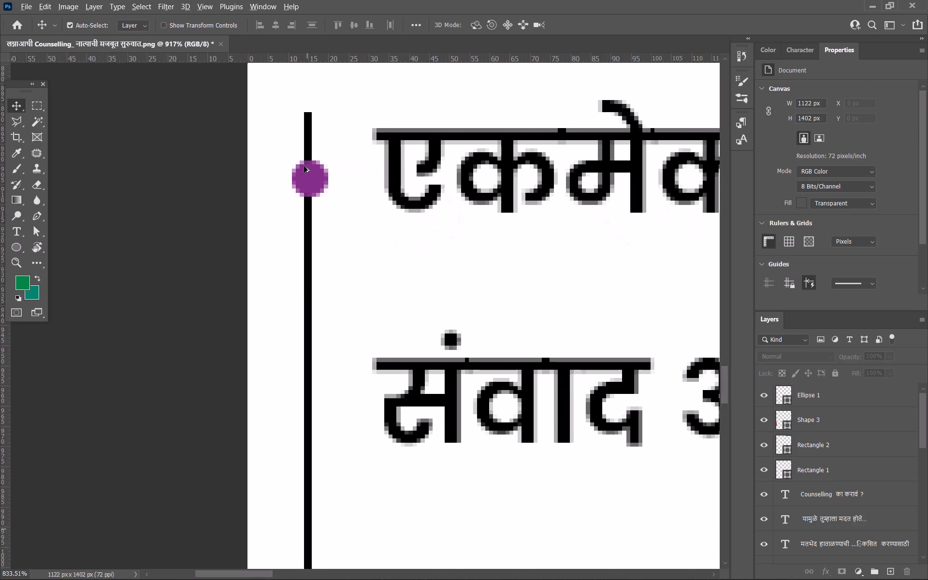
alt+scroll(313, 177, up, 3)
key(space)
key(space)
key(space)
key(space)
key(space)
key(space)
key(space)
key(space)
drag(315, 187, 295, 119)
alt+drag(295, 107, 299, 217)
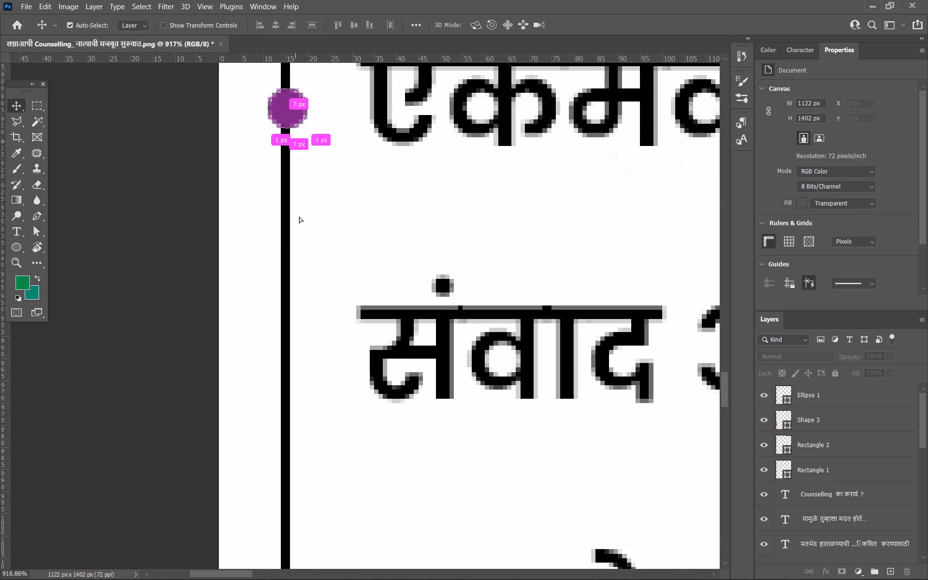
alt+drag(299, 217, 308, 361)
Duplicate the second circle straight down the line to sit beside the first line of the third benefit, at about Y 1022 px.
key(space)
key(space)
key(space)
key(space)
key(space)
key(space)
key(space)
key(space)
key(space)
key(space)
key(space)
key(space)
drag(313, 353, 298, 134)
alt+scroll(282, 146, down, 2)
alt+drag(276, 138, 276, 163)
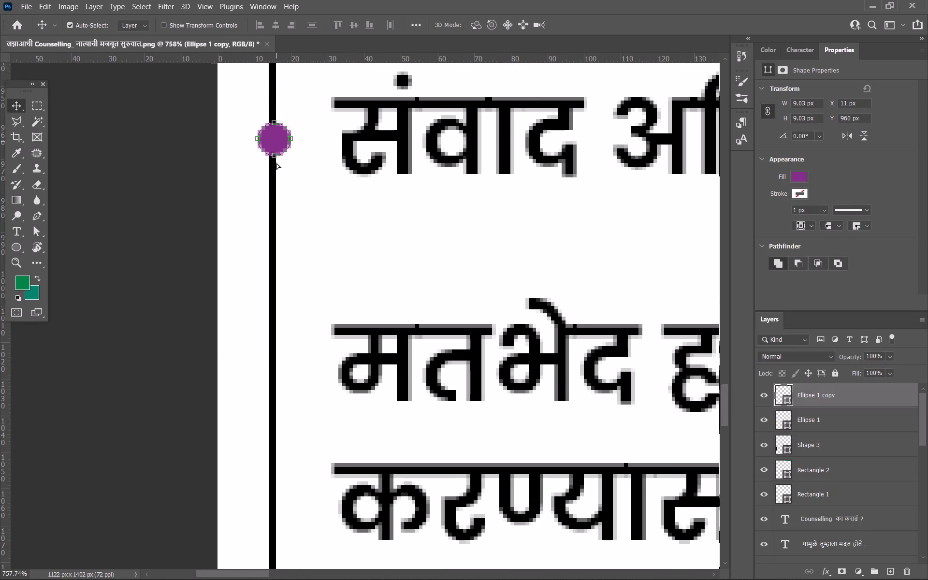
alt+drag(276, 163, 301, 364)
Duplicate the third circle straight down the line beside the fourth benefit, at about Y 1116 px, and deselect it.
key(space)
key(space)
key(space)
key(space)
key(space)
key(space)
key(space)
key(space)
key(space)
key(space)
key(space)
drag(308, 370, 307, 280)
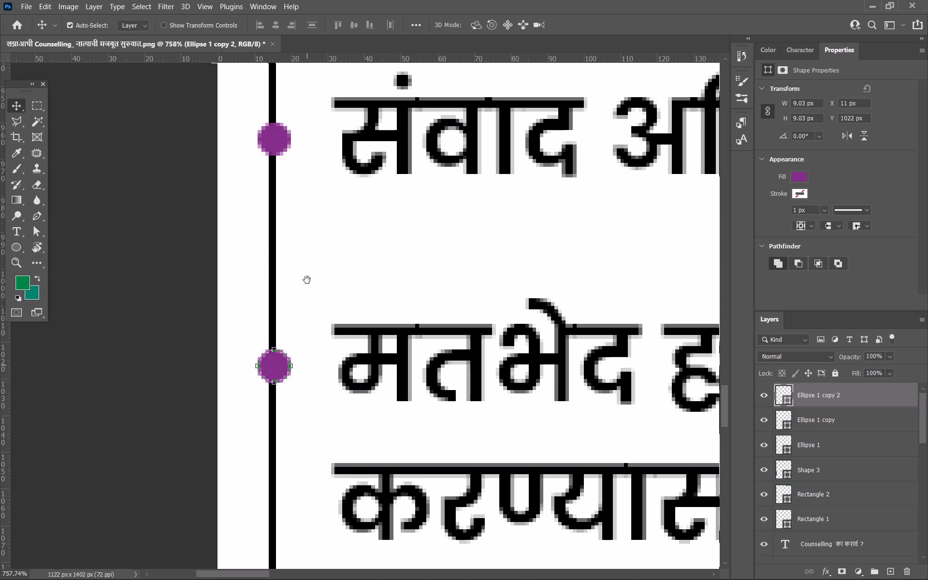
drag(307, 280, 307, 100)
alt+drag(278, 94, 348, 435)
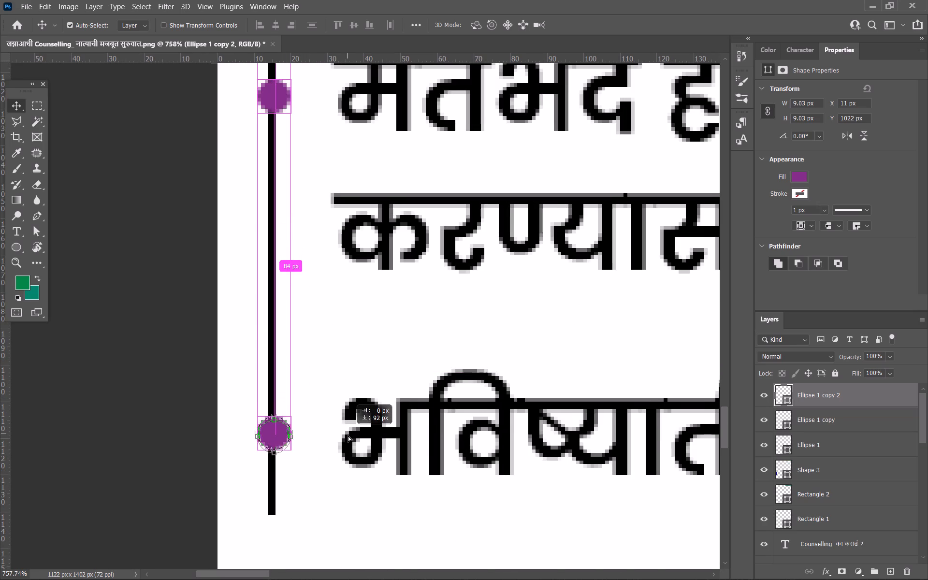
alt+drag(348, 435, 350, 438)
alt+scroll(353, 427, down, 3)
alt+scroll(353, 427, up, 1)
alt+scroll(353, 427, down, 16)
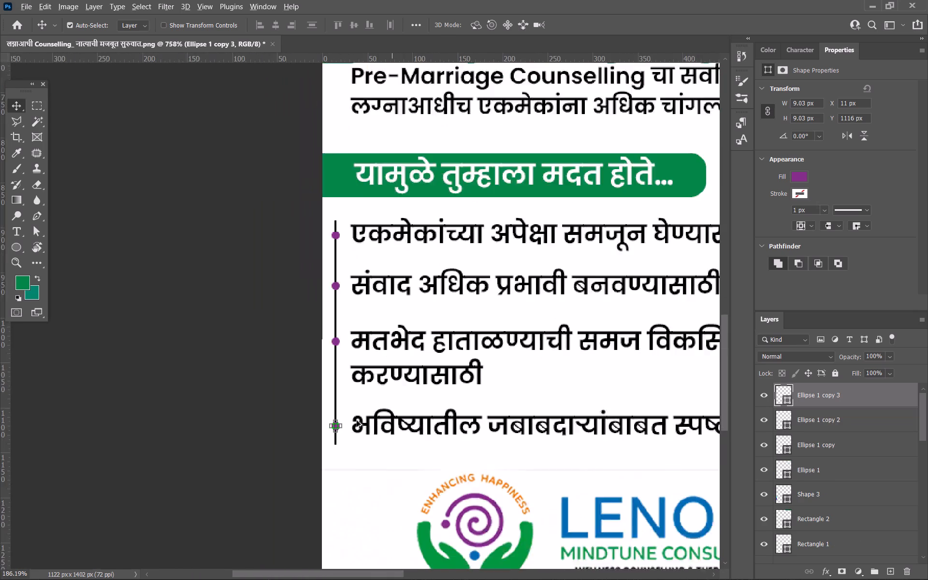
click(266, 411)
Review the benefits list with its line-and-circle markers, and the layout of the whole post.
alt+scroll(266, 411, down, 1)
key(space)
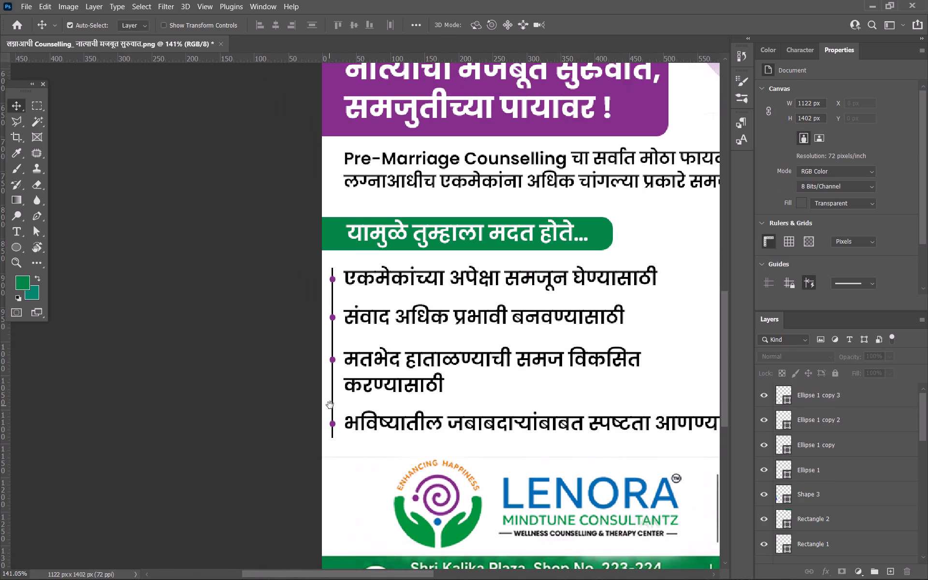
alt+scroll(339, 440, up, 3)
alt+scroll(339, 440, down, 8)
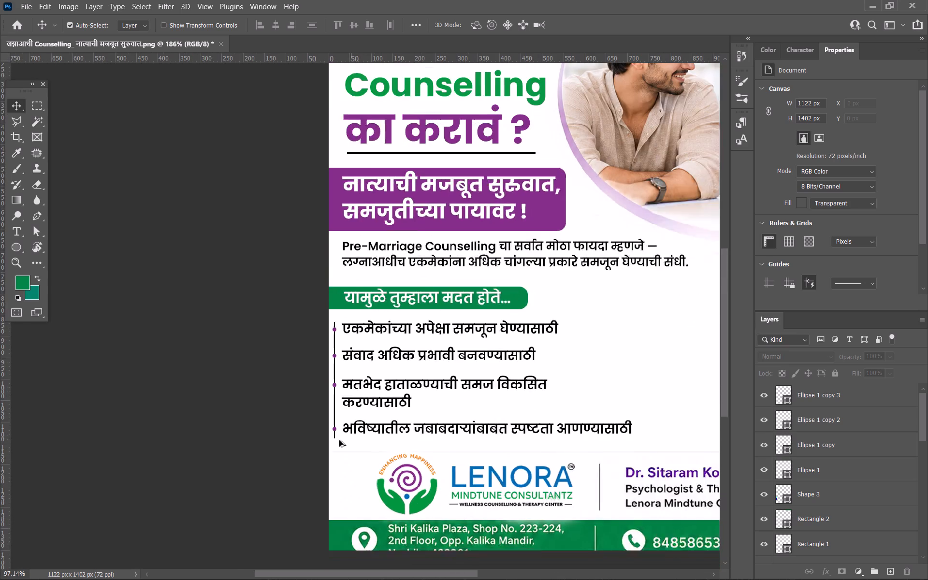
key(space)
key(space)
key(space)
key(space)
key(space)
key(space)
key(space)
key(space)
key(space)
key(space)
key(space)
key(space)
key(space)
key(space)
key(space)
key(space)
key(space)
key(space)
key(space)
drag(379, 434, 308, 434)
alt+scroll(410, 418, down, 3)
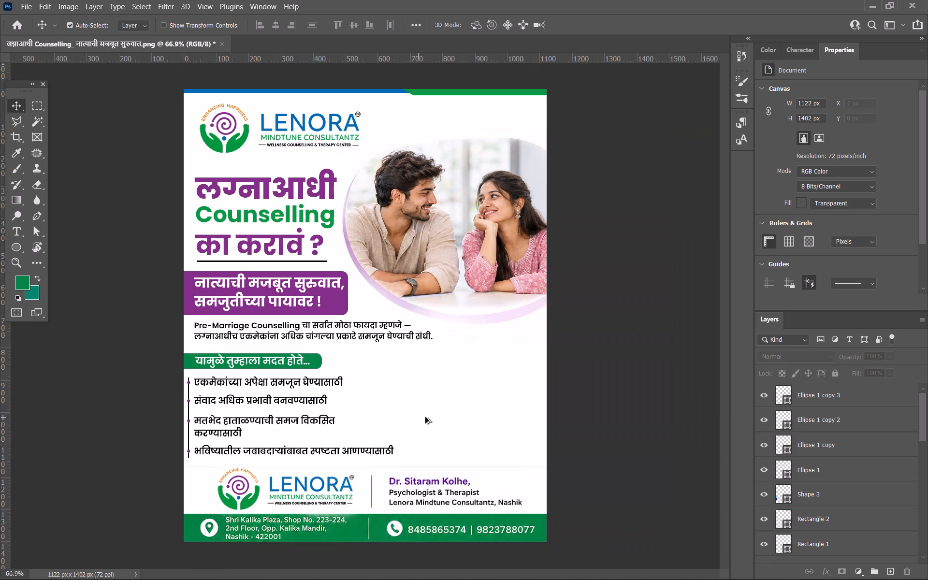
key(space)
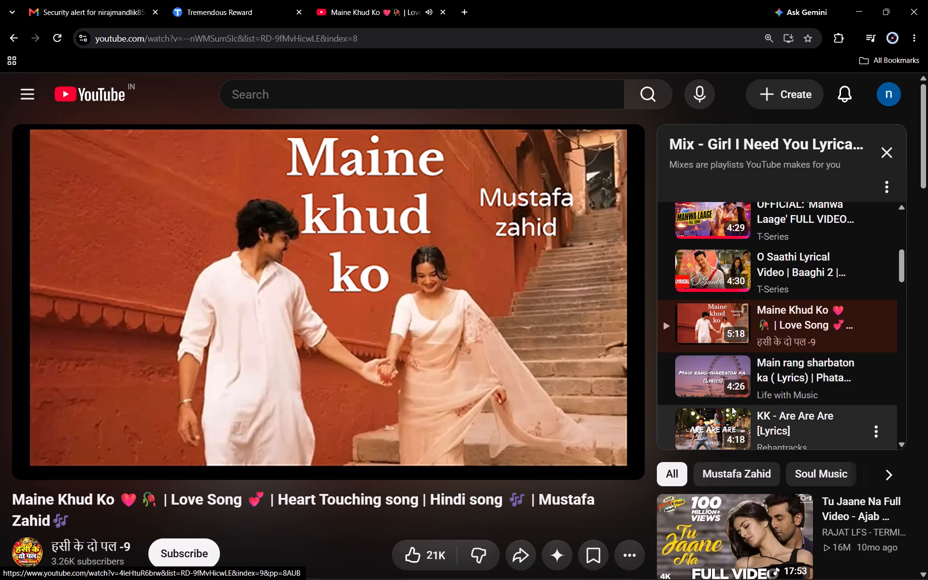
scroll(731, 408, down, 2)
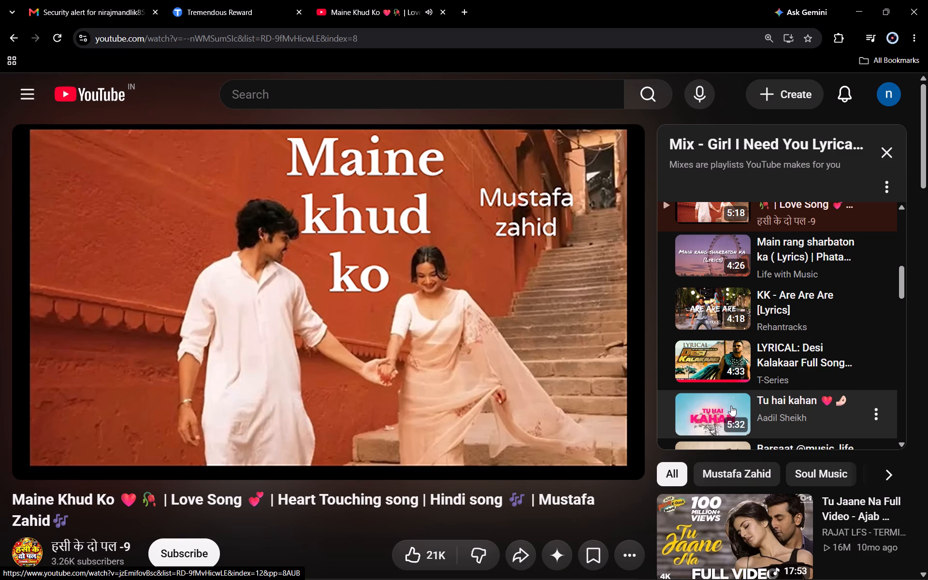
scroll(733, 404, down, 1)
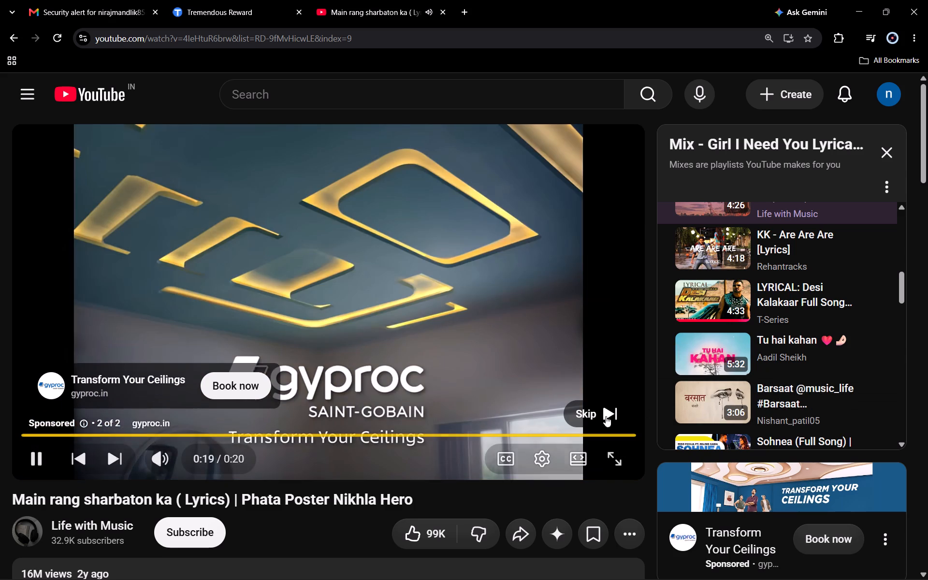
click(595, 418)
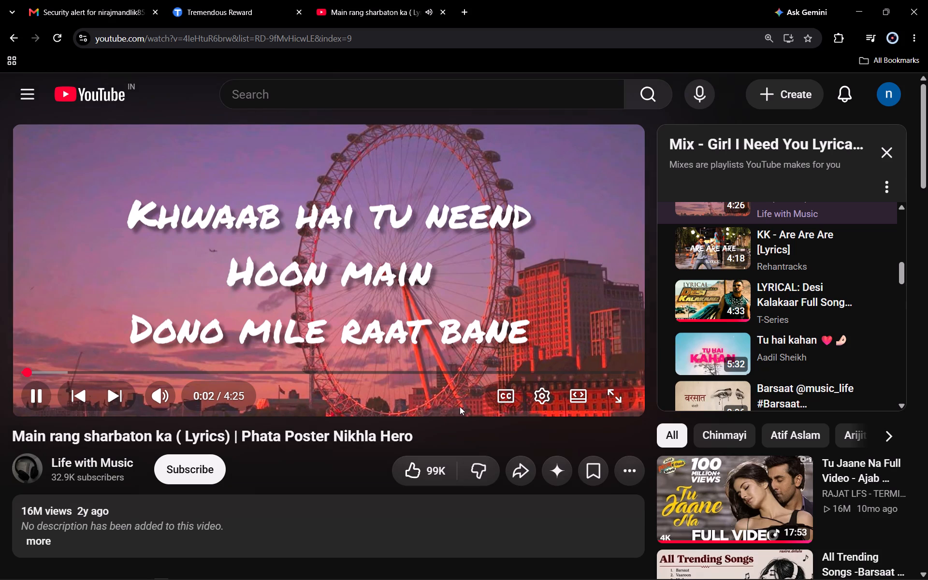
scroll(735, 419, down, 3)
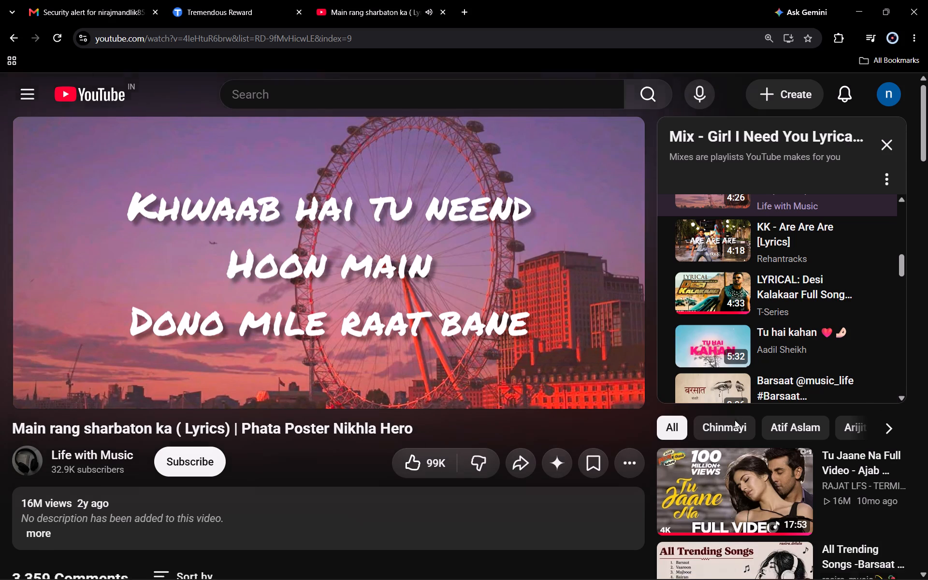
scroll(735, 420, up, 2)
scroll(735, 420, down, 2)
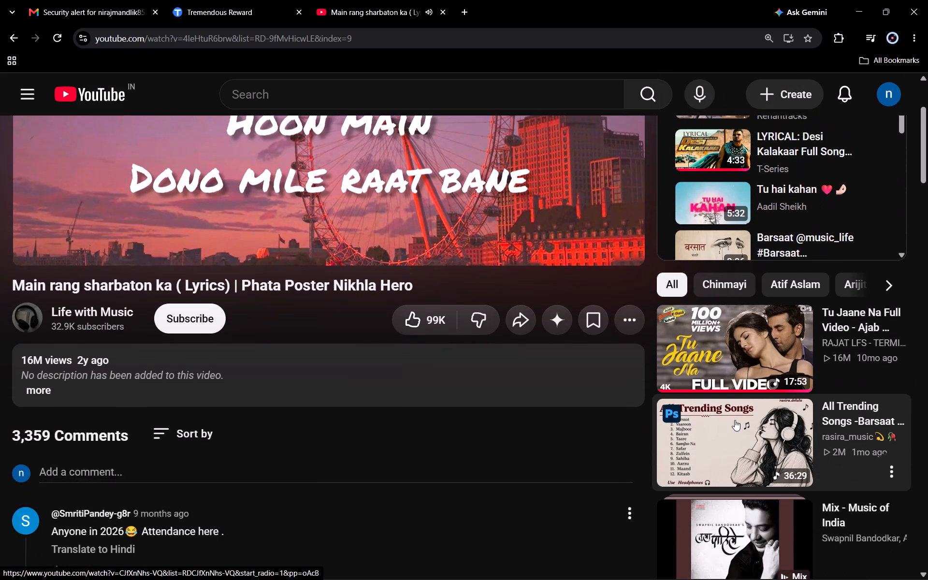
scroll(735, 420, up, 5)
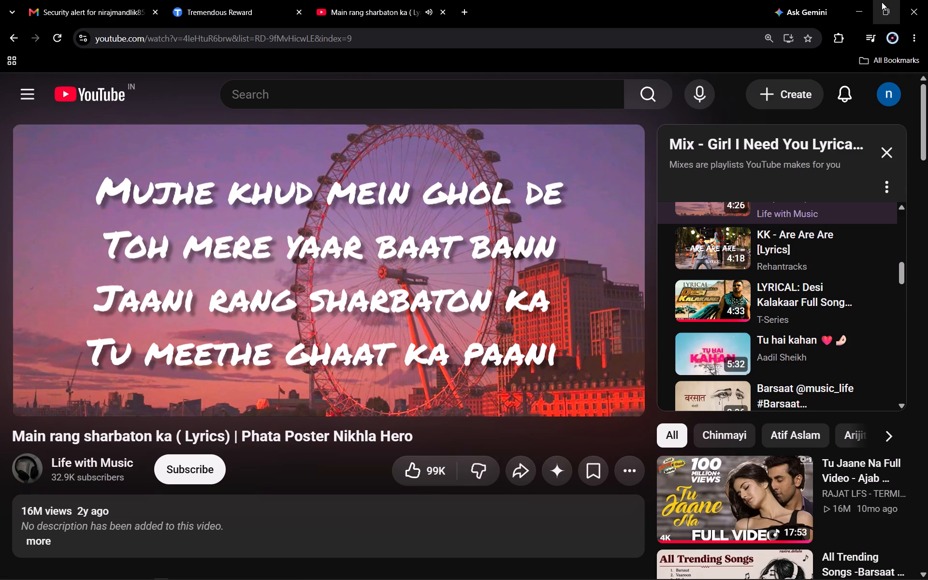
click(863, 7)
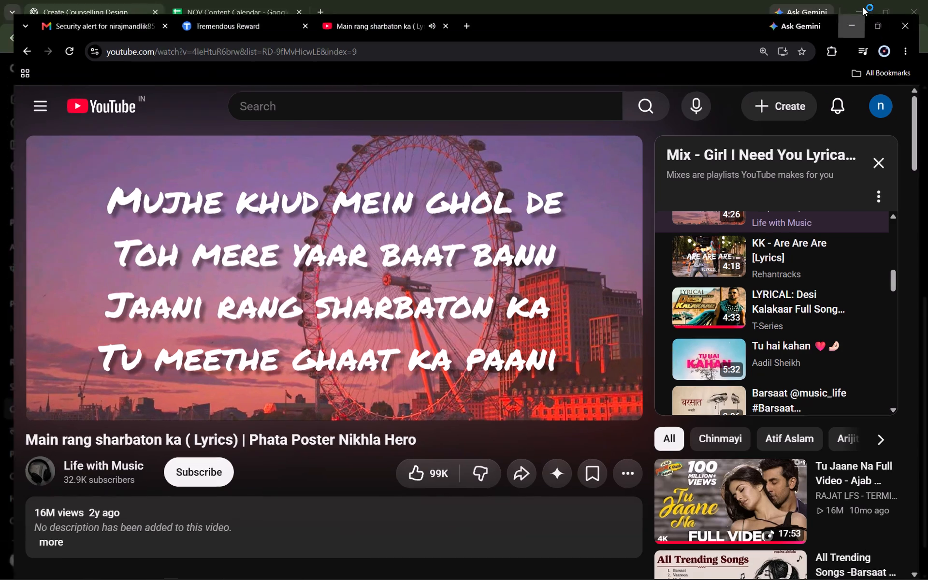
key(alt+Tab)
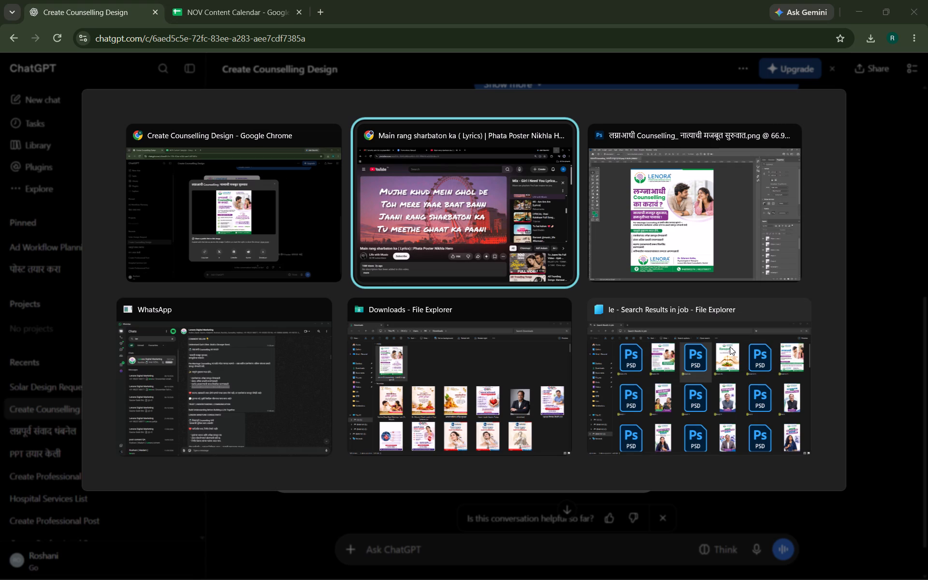
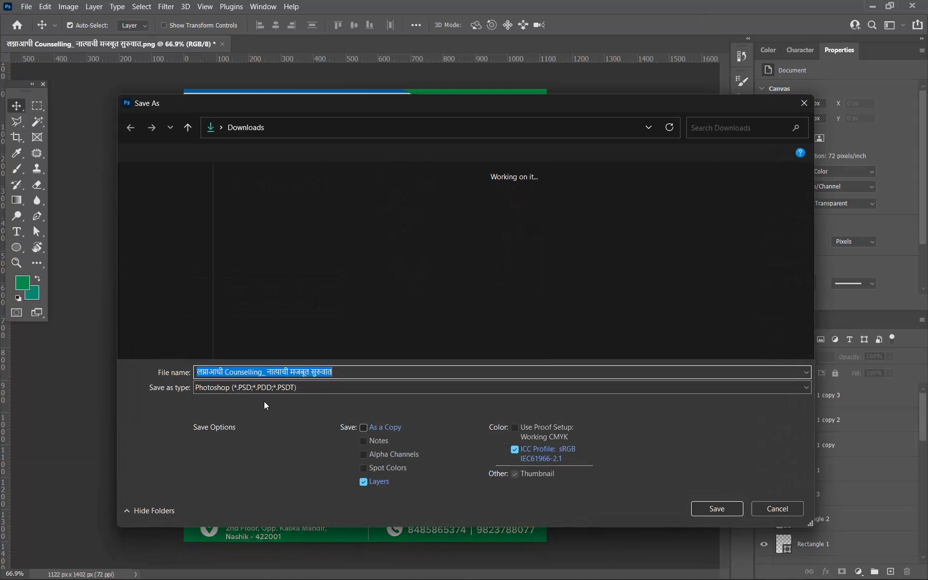
Save the design as a layered Photoshop PSD named len 22 in the job folder.
alt+click(178, 331)
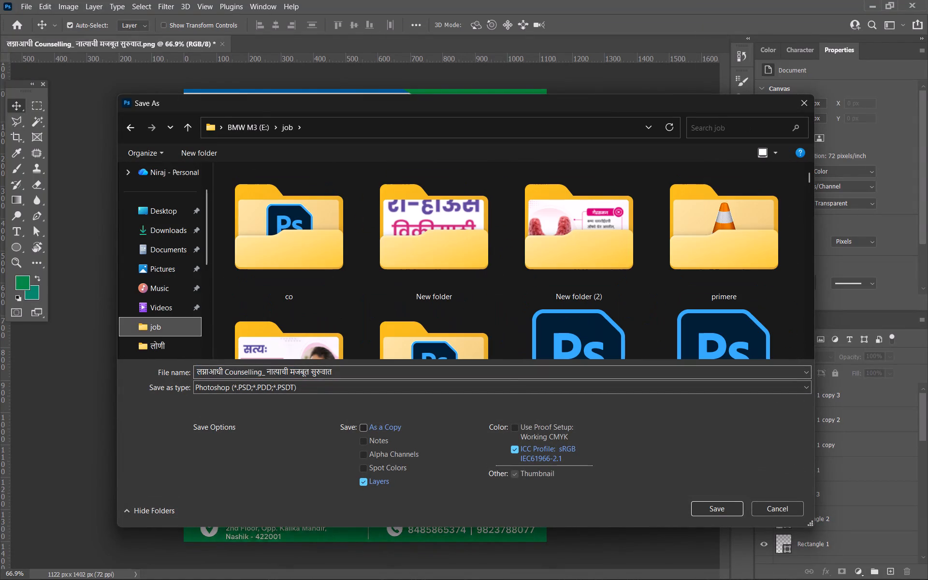
alt+click(232, 374)
text(len 22)
key(space)
key(Return)
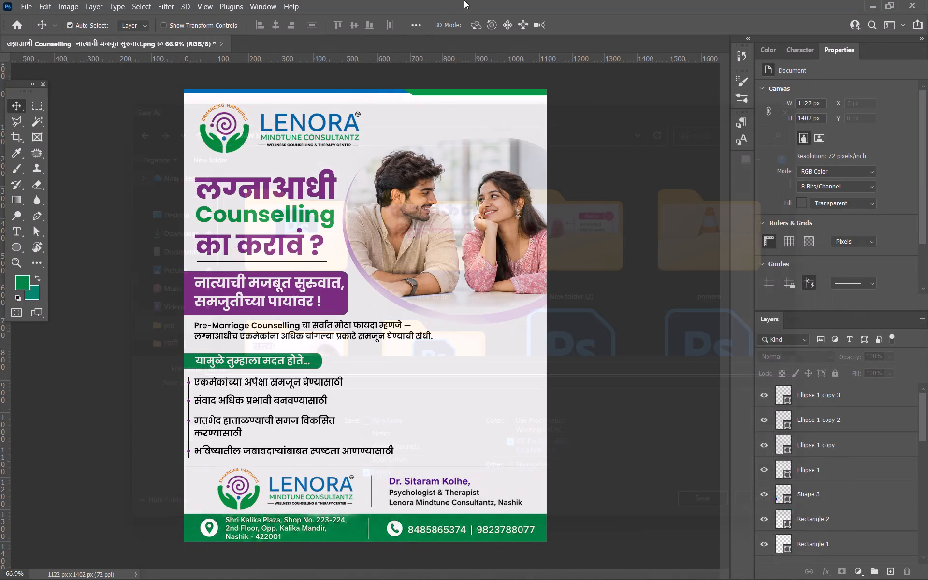
alt+click(390, 176)
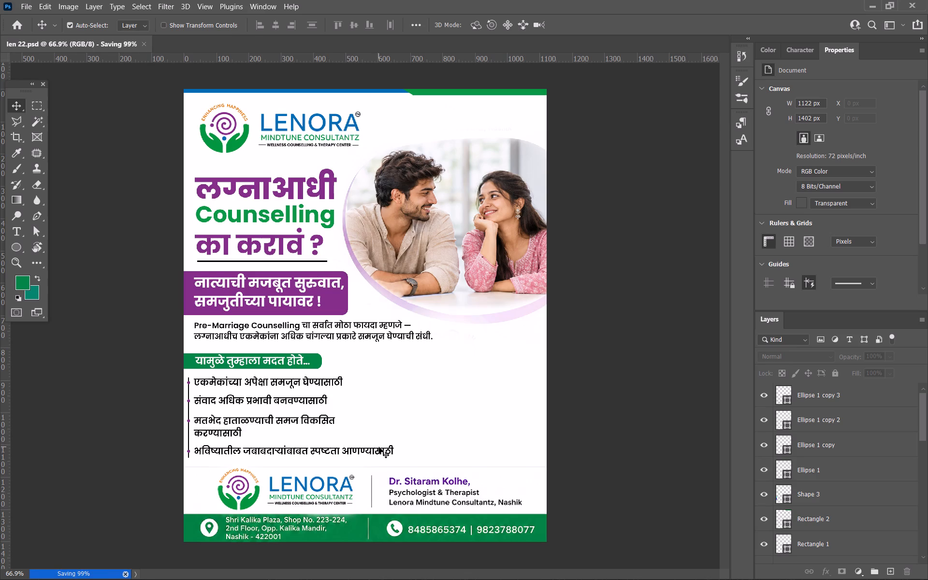
Examine the benefits list and the footer area up close for spacing.
alt+scroll(379, 447, up, 6)
key(space)
key(space)
key(space)
key(space)
key(space)
key(space)
key(space)
key(space)
key(space)
key(space)
key(space)
drag(407, 435, 339, 389)
alt+scroll(339, 389, down, 3)
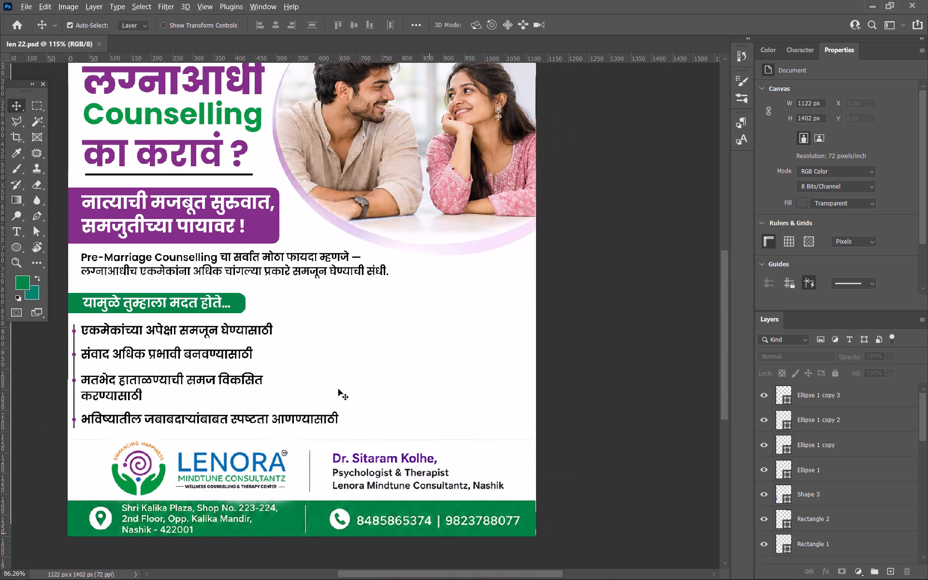
key(space)
key(space)
key(space)
key(space)
key(space)
key(space)
key(space)
key(space)
key(space)
key(space)
key(space)
key(space)
drag(332, 390, 379, 380)
alt+scroll(379, 380, up, 2)
key(space)
key(space)
key(space)
key(space)
key(space)
key(space)
key(space)
key(space)
key(space)
key(space)
key(space)
key(space)
key(space)
key(space)
key(space)
key(space)
key(space)
key(space)
key(space)
key(space)
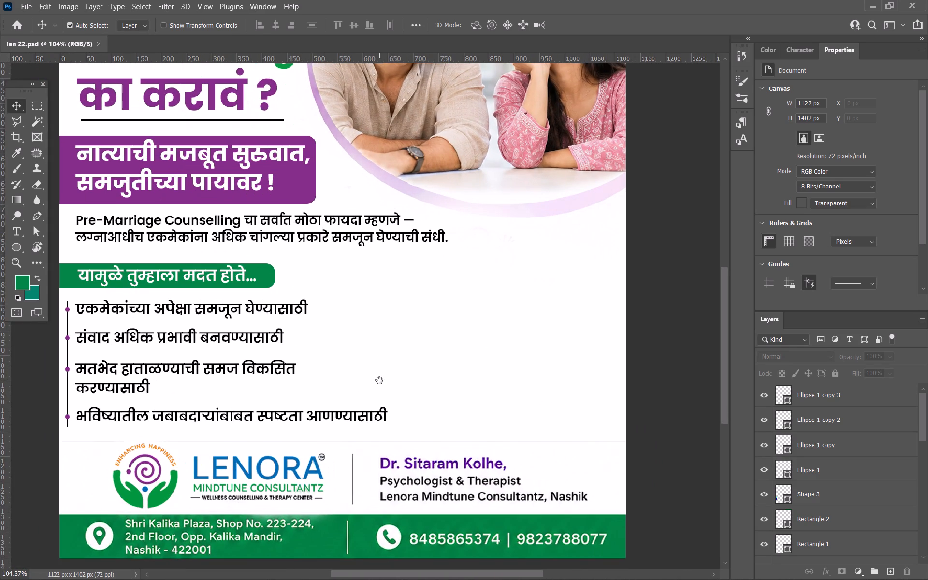
drag(379, 380, 405, 305)
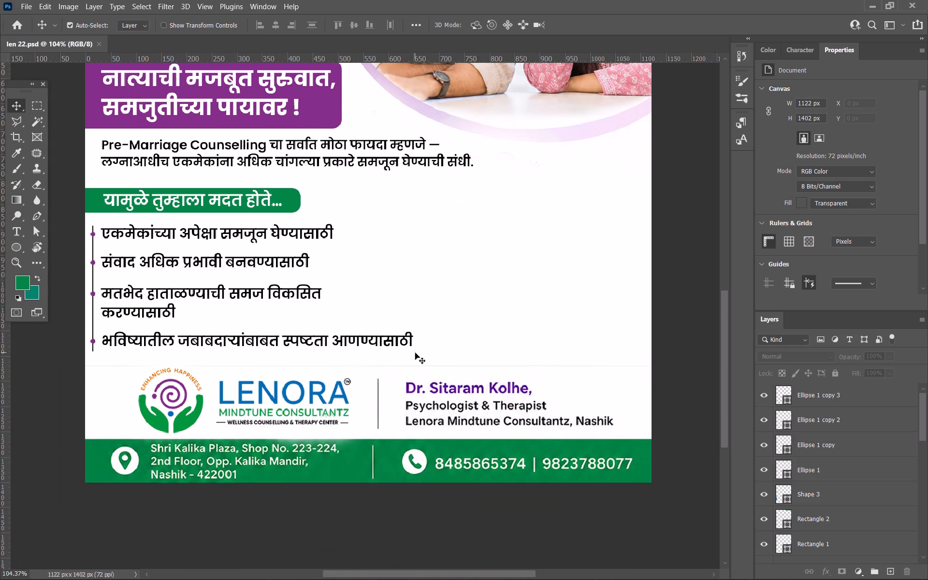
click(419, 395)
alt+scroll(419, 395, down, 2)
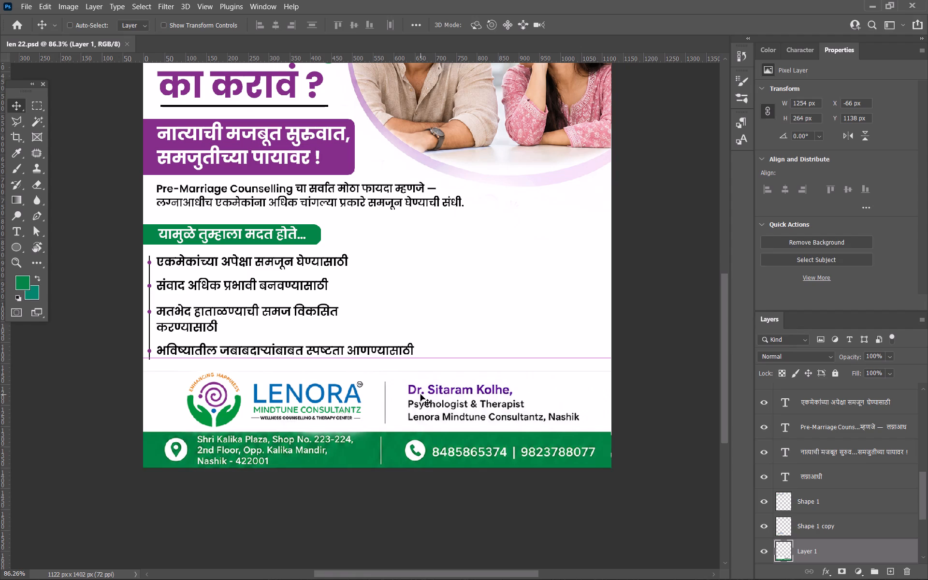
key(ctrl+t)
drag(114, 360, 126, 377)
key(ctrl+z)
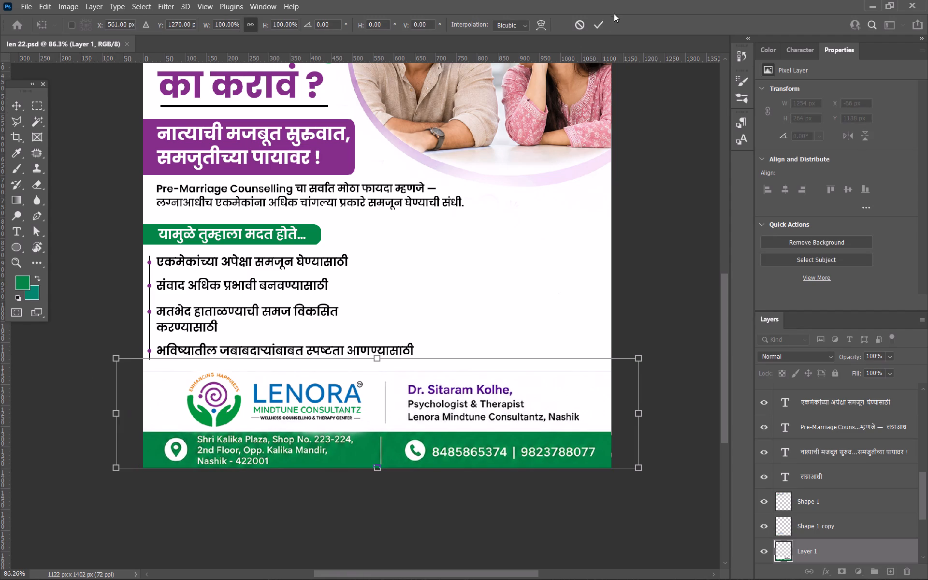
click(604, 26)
Scale the footer block and its logo together to about 93%, 1169 × 246 px, against the post's bottom edge, and deselect.
shift+click(228, 417)
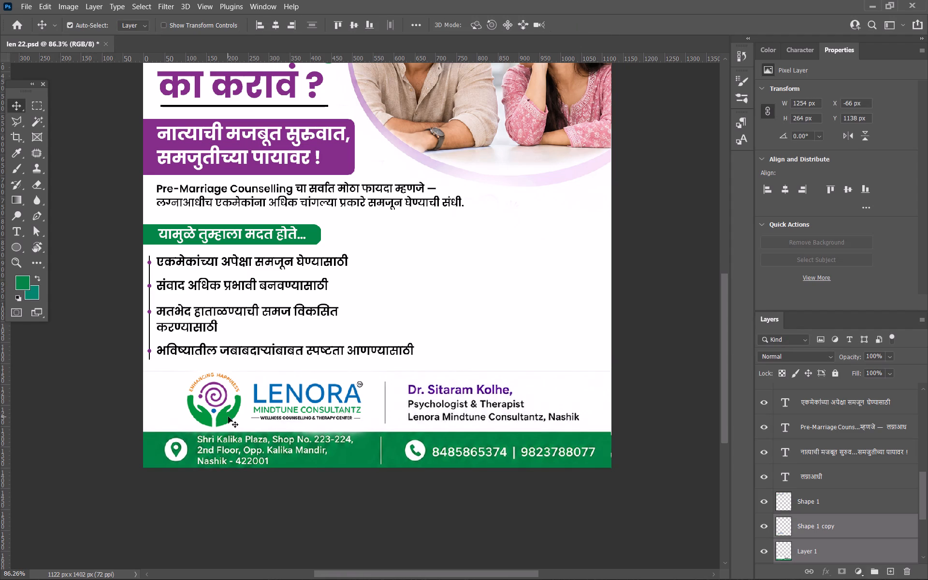
key(ctrl+t)
drag(639, 359, 623, 381)
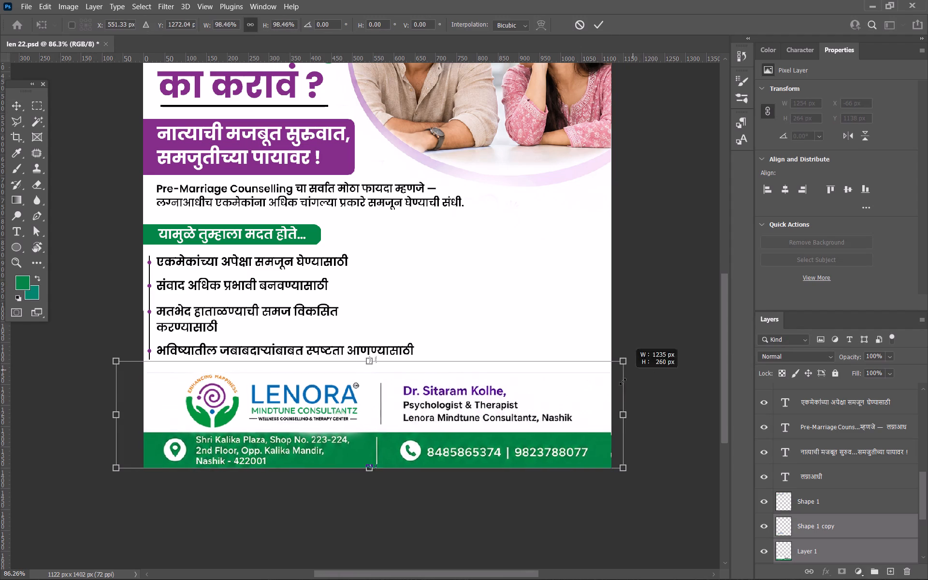
drag(623, 381, 625, 386)
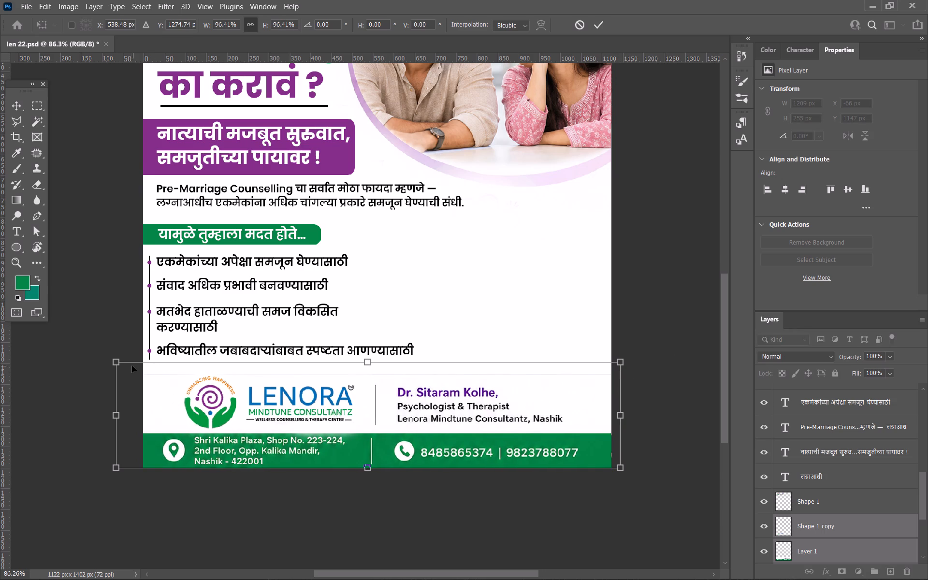
drag(114, 362, 127, 383)
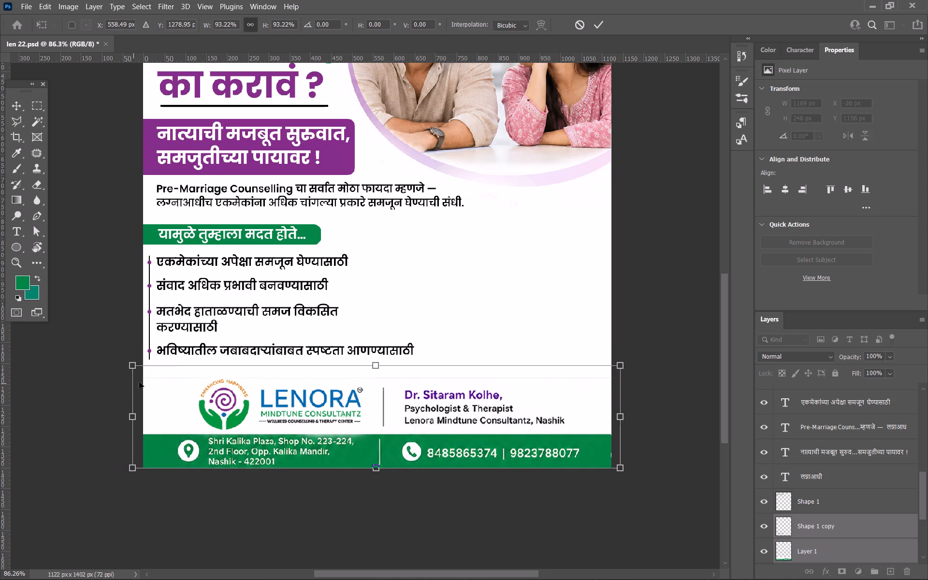
click(593, 25)
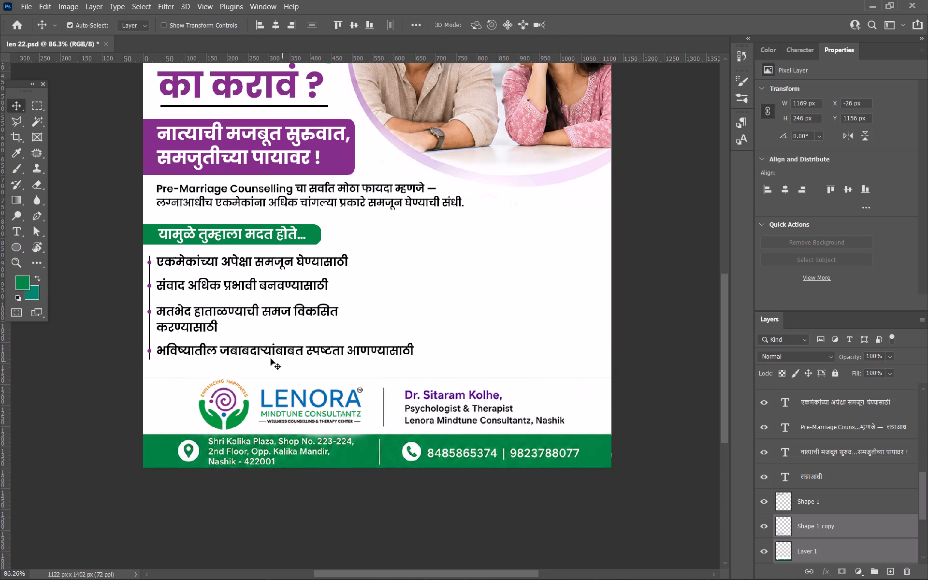
alt+scroll(270, 358, up, 4)
alt+scroll(270, 358, down, 6)
click(597, 383)
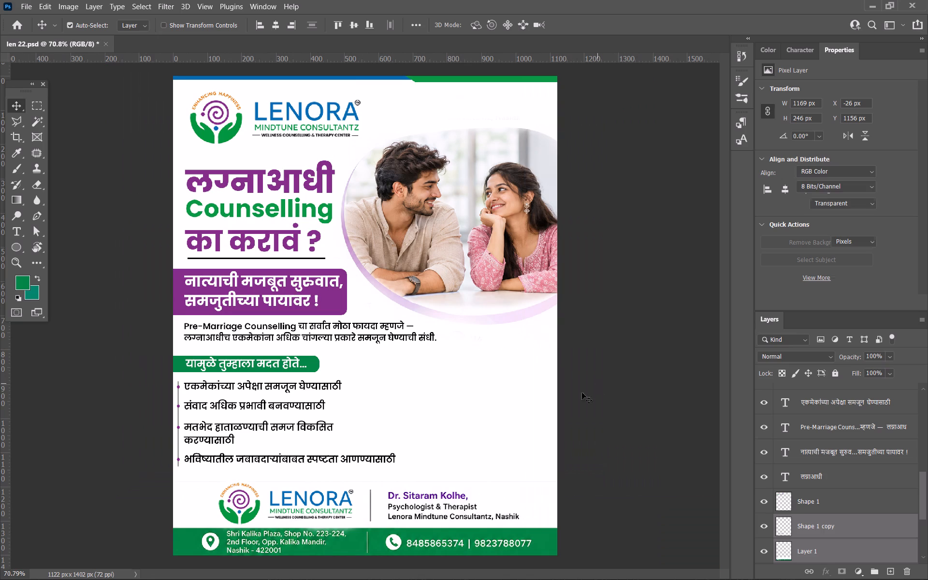
Break the fourth benefit onto a second line before the word "आणण्यासाठी".
alt+scroll(351, 467, up, 8)
double_click(342, 454)
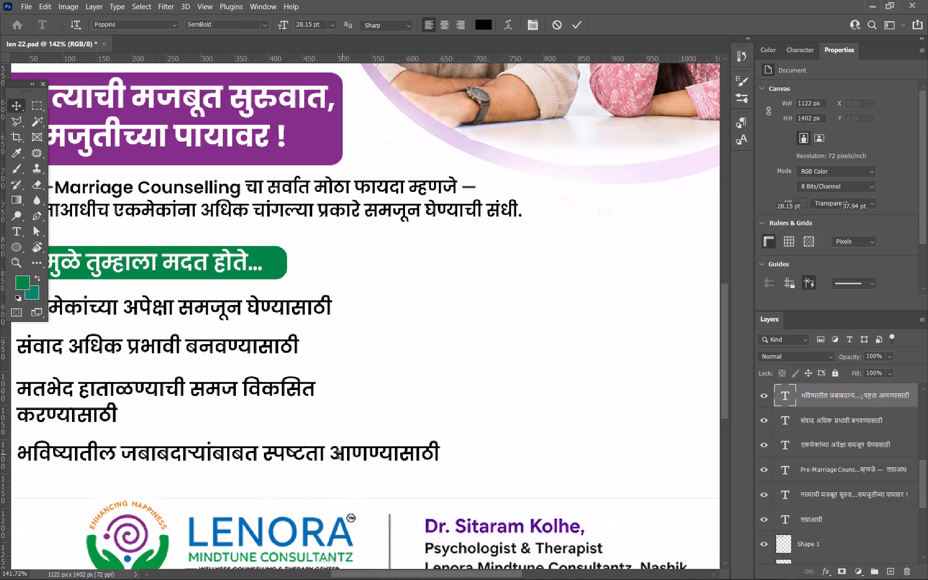
click(333, 453)
key(Return)
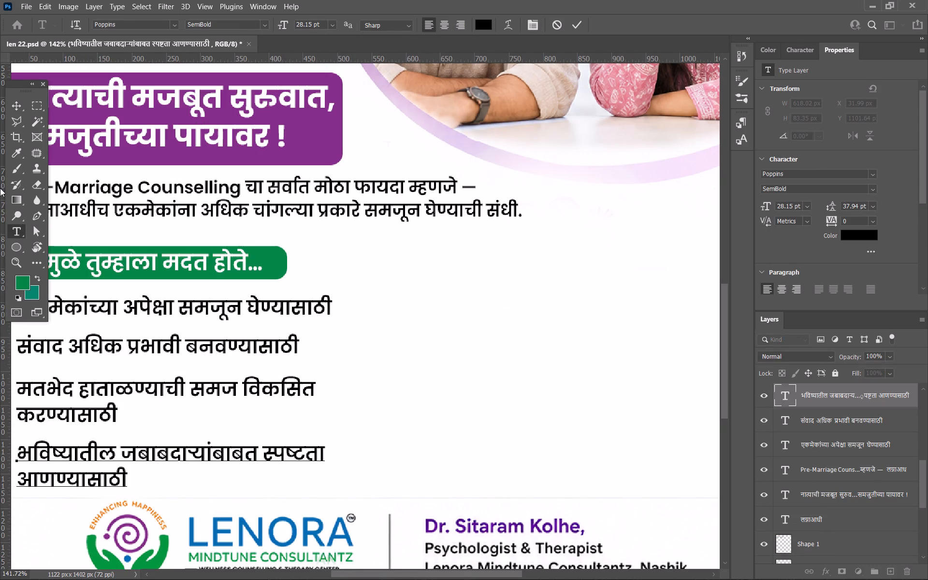
click(14, 109)
Duplicate the first benefit text across to the empty right half of the post, at about X 661 px, Y 892 px.
alt+scroll(306, 354, down, 7)
key(space)
key(space)
key(space)
key(space)
key(space)
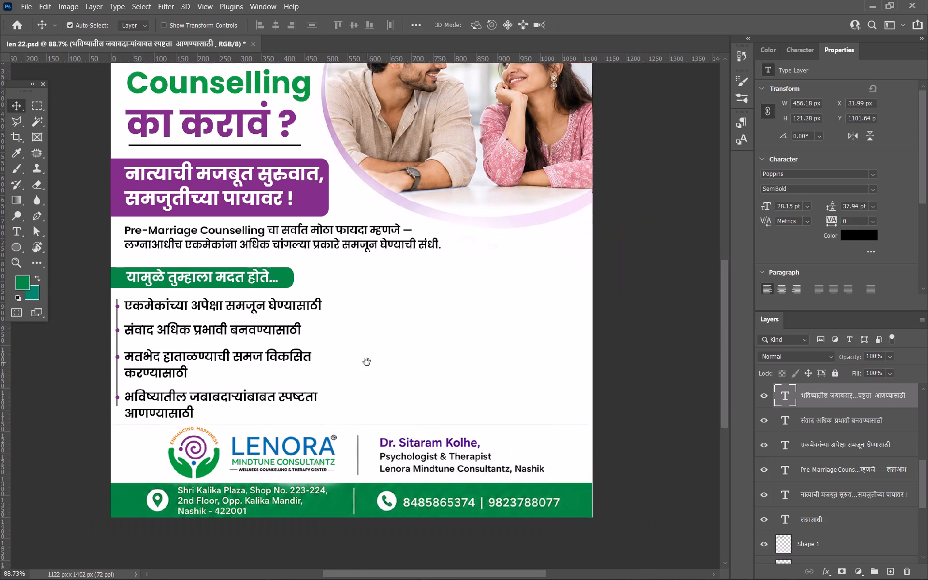
drag(367, 361, 330, 356)
click(348, 338)
alt+drag(233, 302, 285, 302)
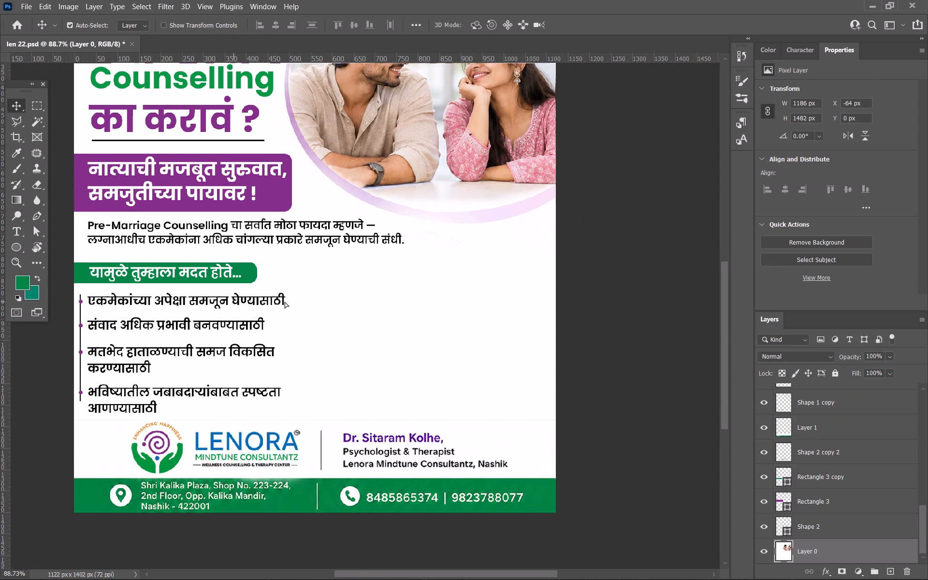
alt+drag(285, 302, 501, 304)
Replace the copy's text with the copied sentence starting "कारण, लग्नासाठी तयार होणं म्हणजे", removing its leading symbol and space.
double_click(483, 304)
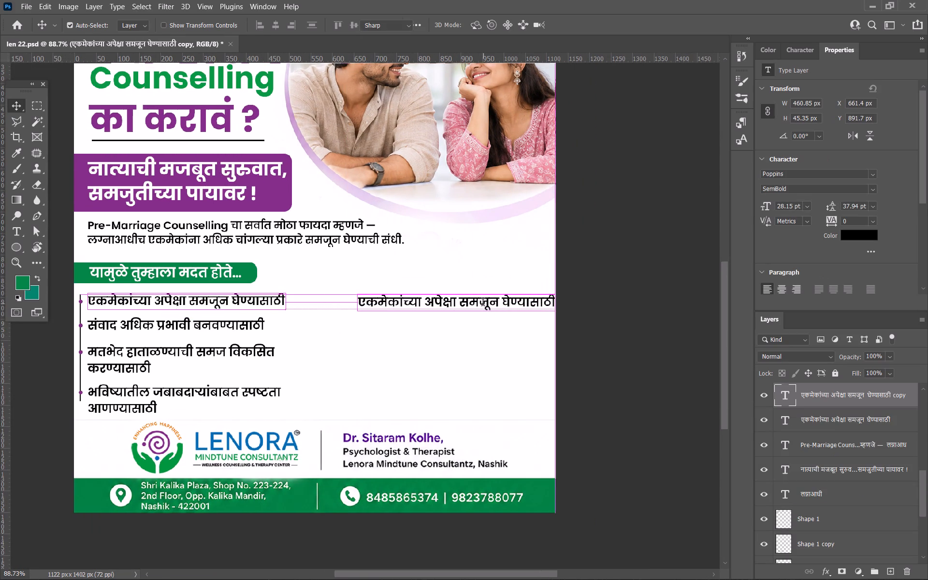
key(ctrl+v)
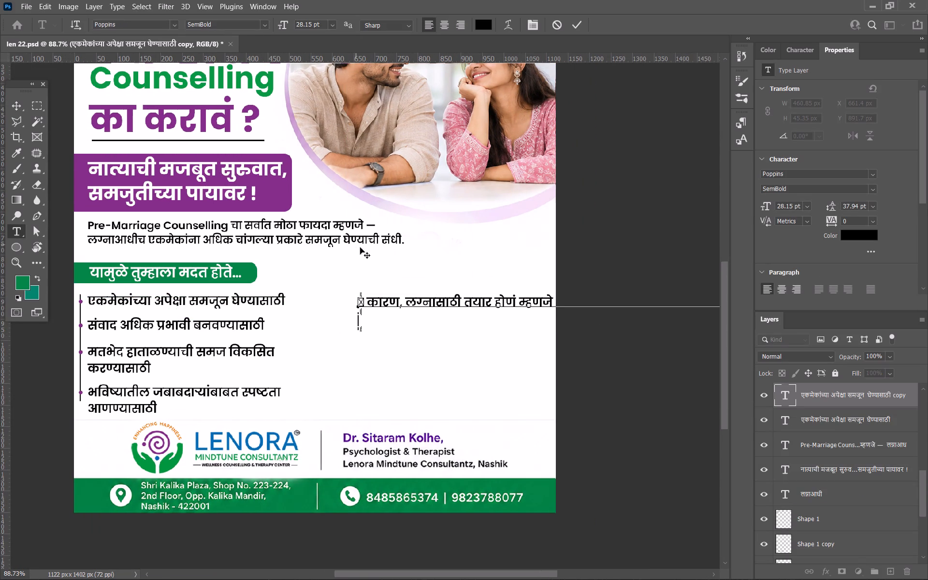
click(368, 304)
key(BackSpace)
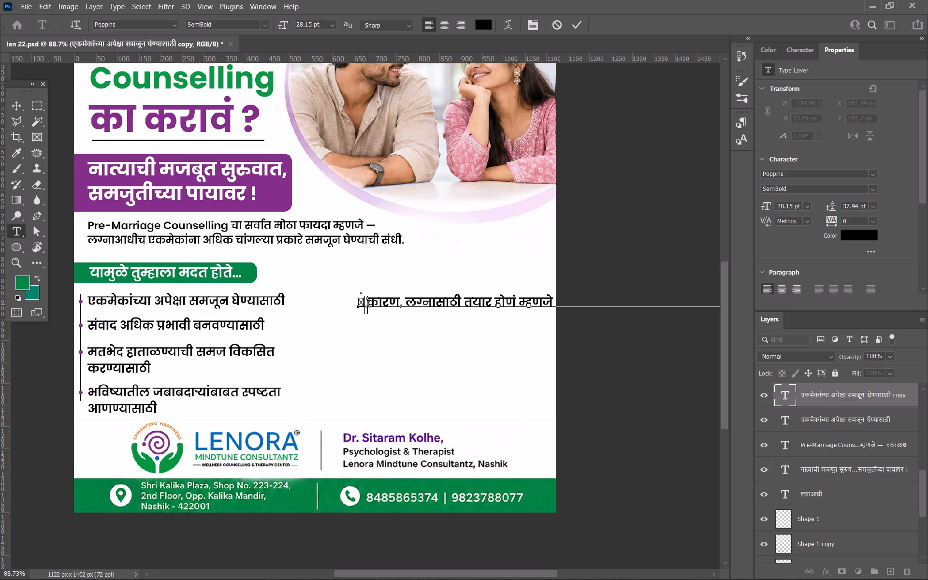
key(BackSpace)
click(17, 108)
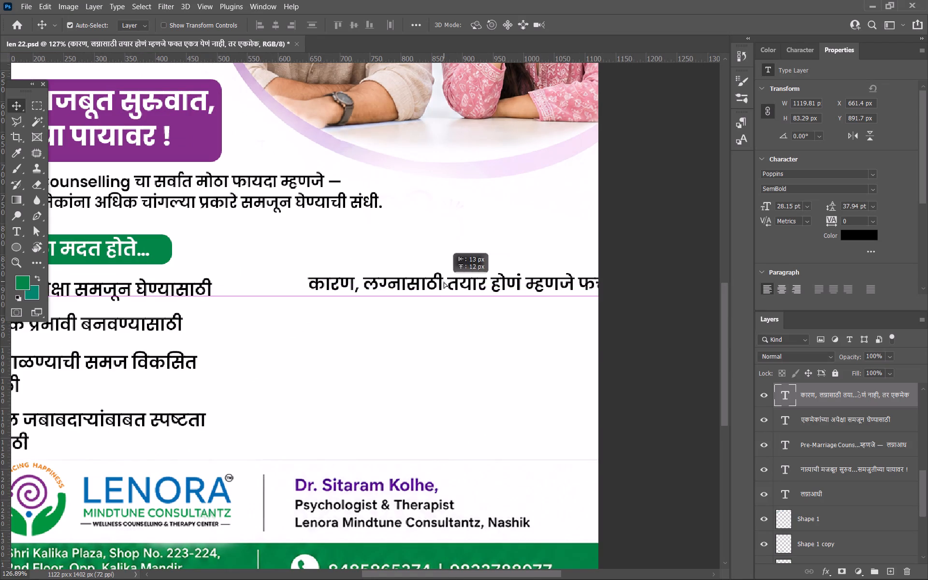
double_click(495, 286)
click(580, 286)
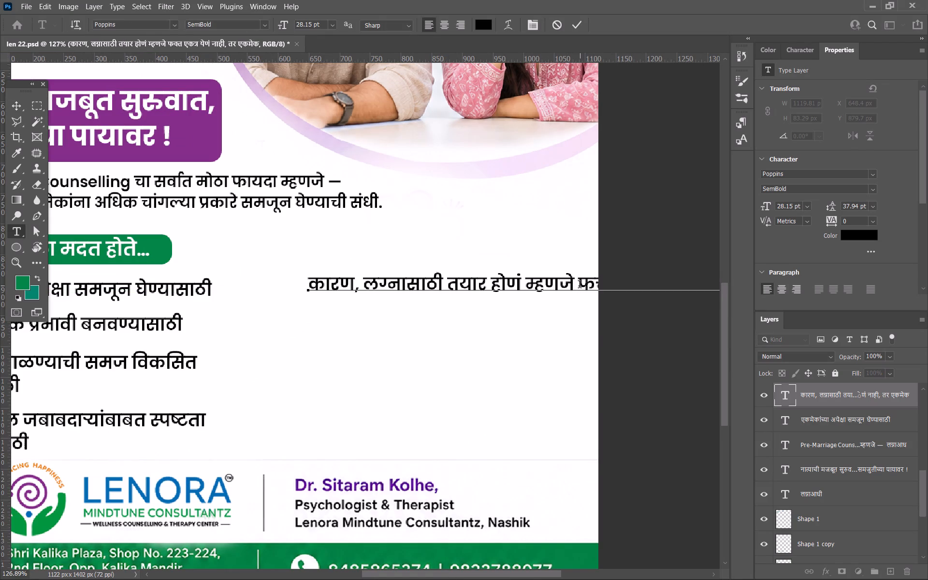
key(Return)
click(580, 312)
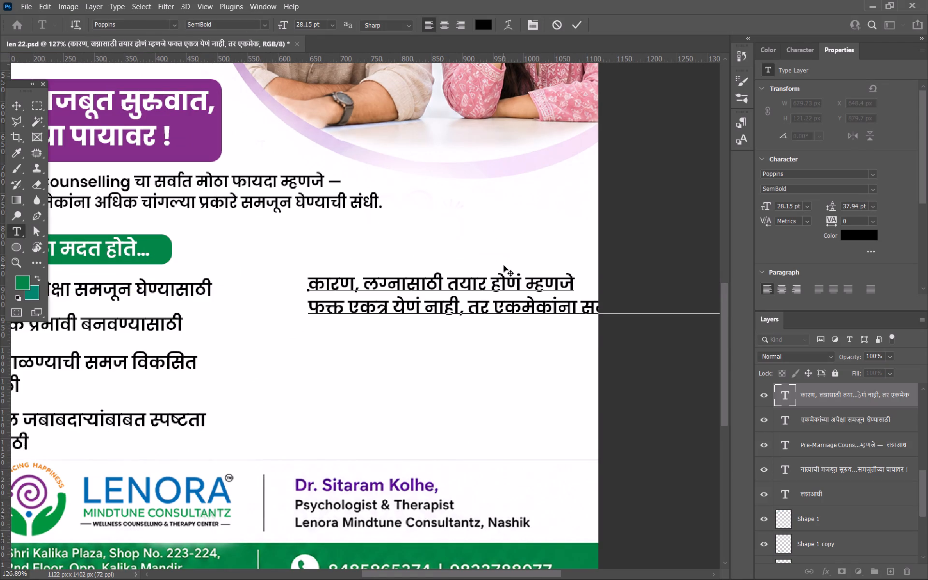
click(532, 308)
click(581, 306)
key(Return)
click(448, 334)
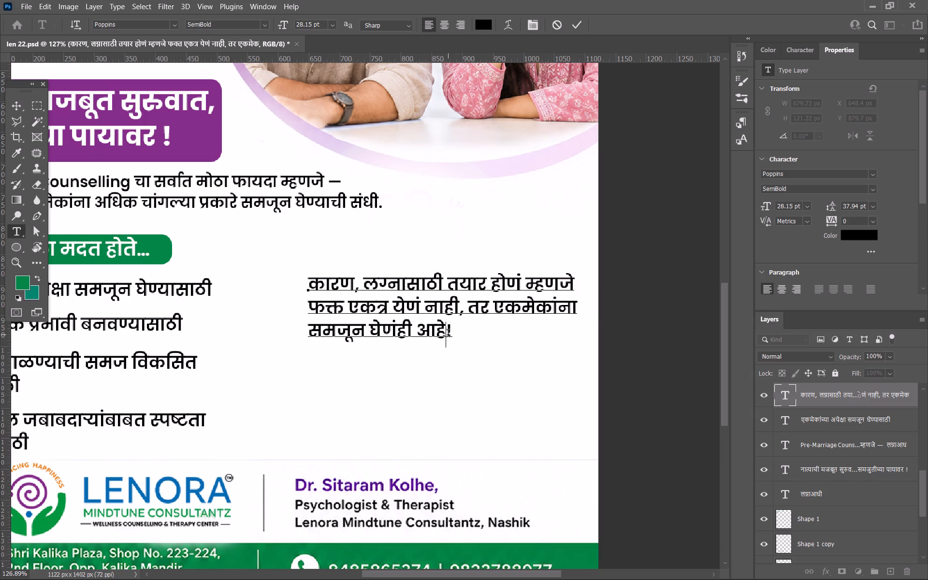
key(space)
Centre-align the three-line sentence and move it beside the benefits list, at about X 614 px, Y 885 px.
key(ctrl+a)
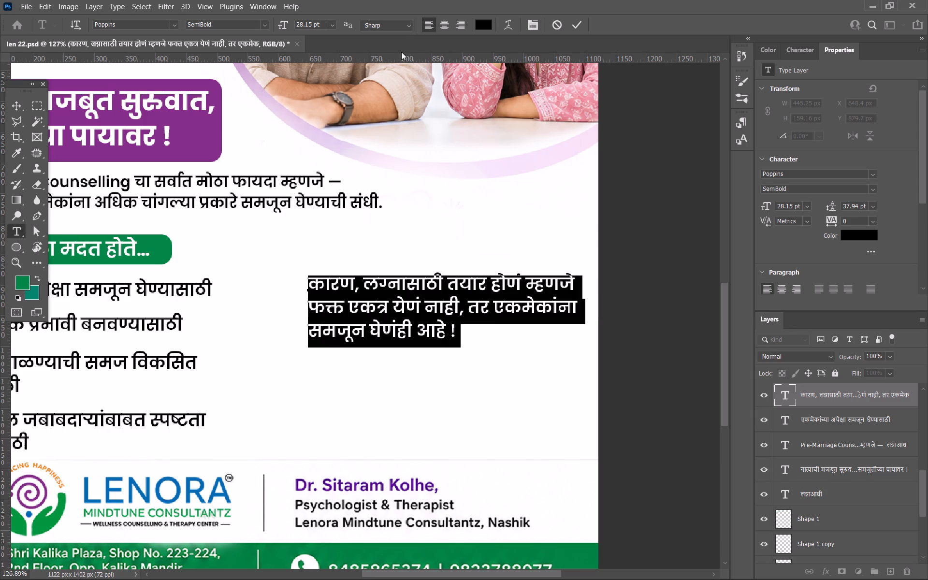
click(450, 20)
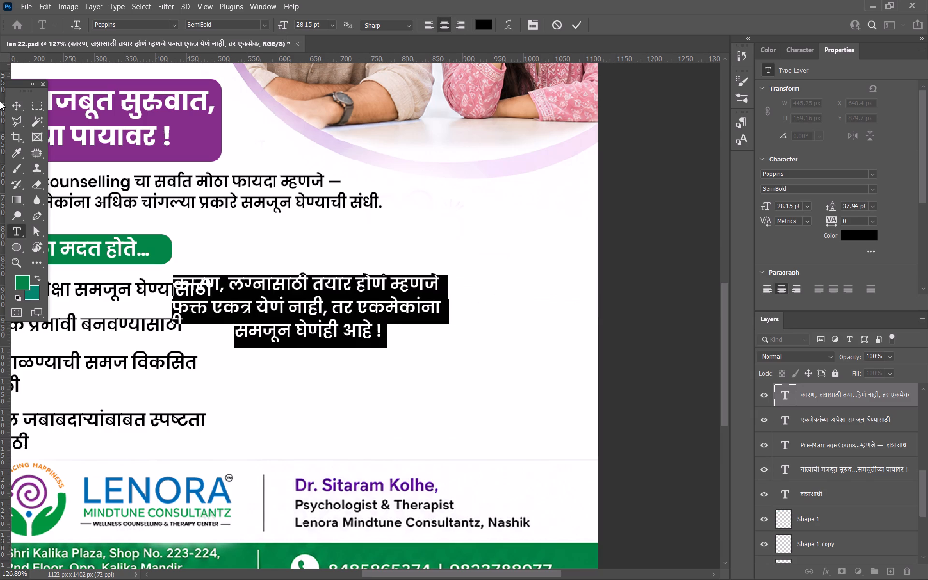
click(10, 107)
drag(338, 283, 431, 283)
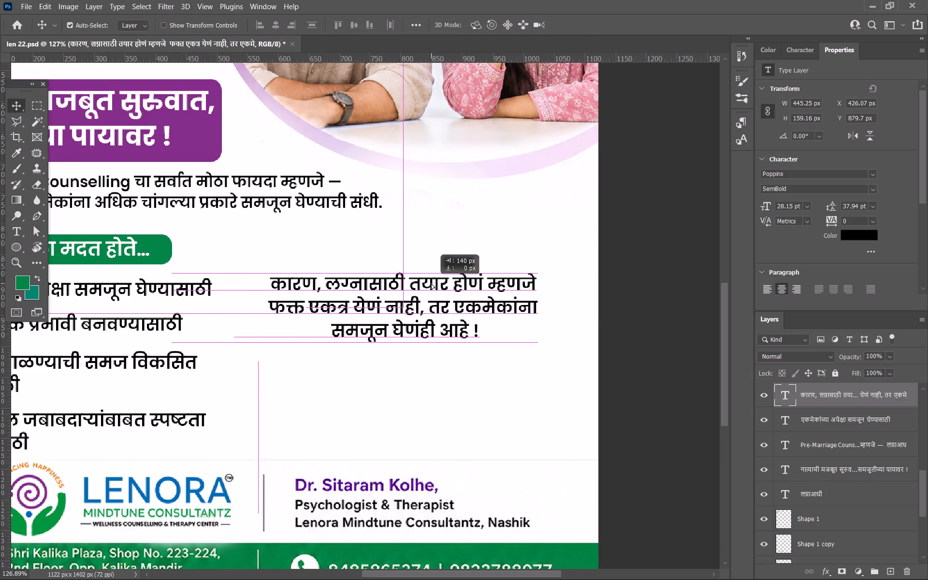
drag(431, 283, 453, 285)
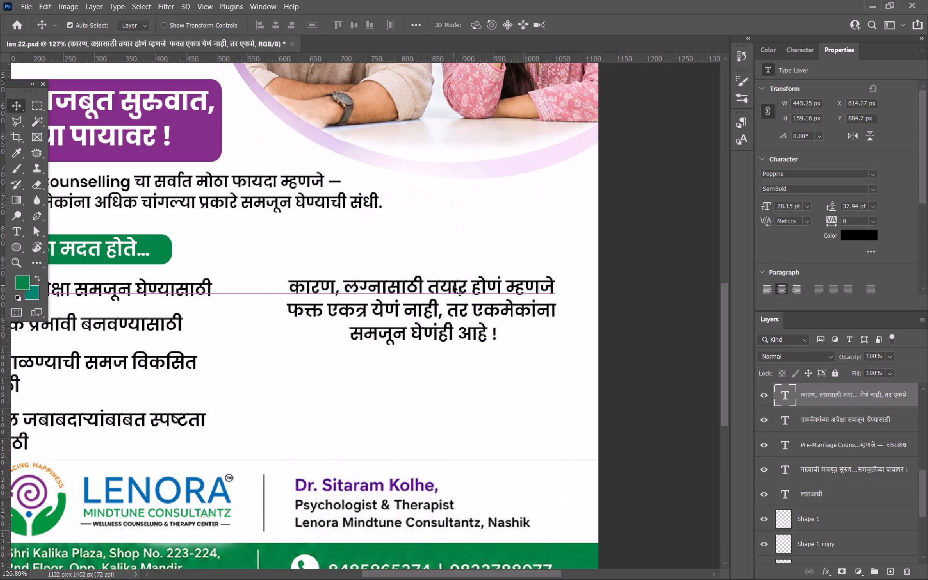
Scale the three-line closing sentence up to about 110%, bringing its text size to 30.87 pt.
alt+scroll(453, 285, down, 4)
key(ctrl+t)
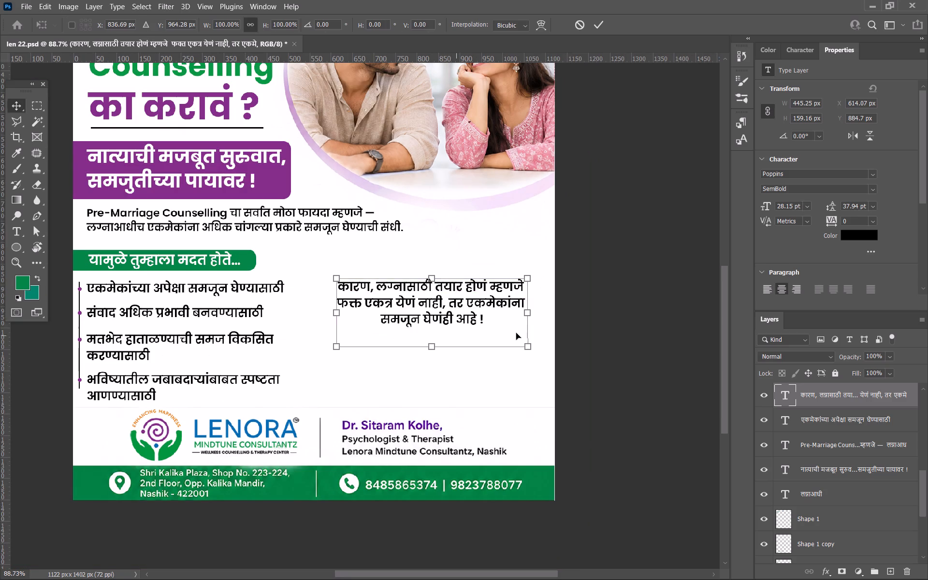
drag(528, 347, 541, 367)
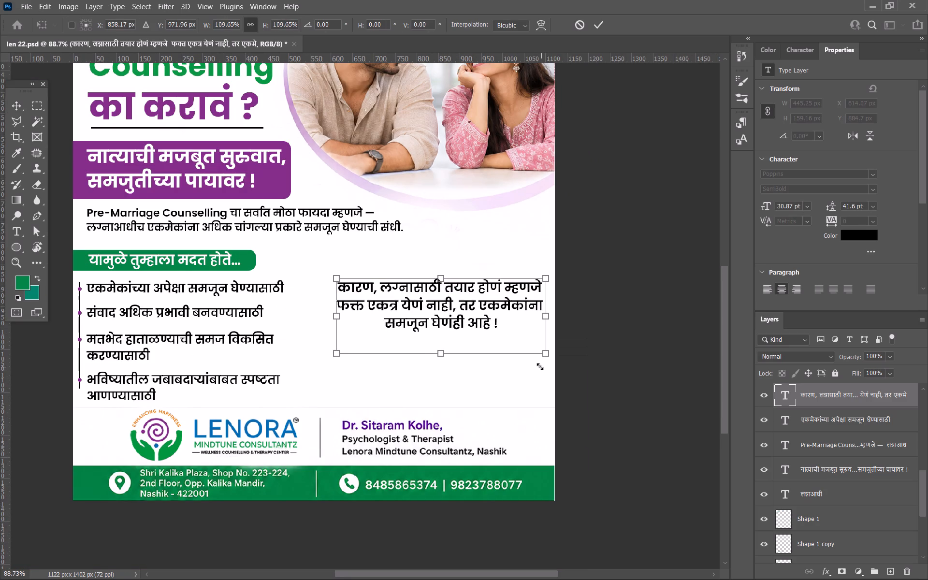
click(602, 22)
Nudge the enlarged sentence left so it sits further in from the poster's right edge.
key(Left)
key(Left)
key(Left)
key(Left)
key(Left)
key(Left)
key(Left)
key(Left)
key(Left)
key(Left)
key(Left)
key(Left)
key(Left)
key(Left)
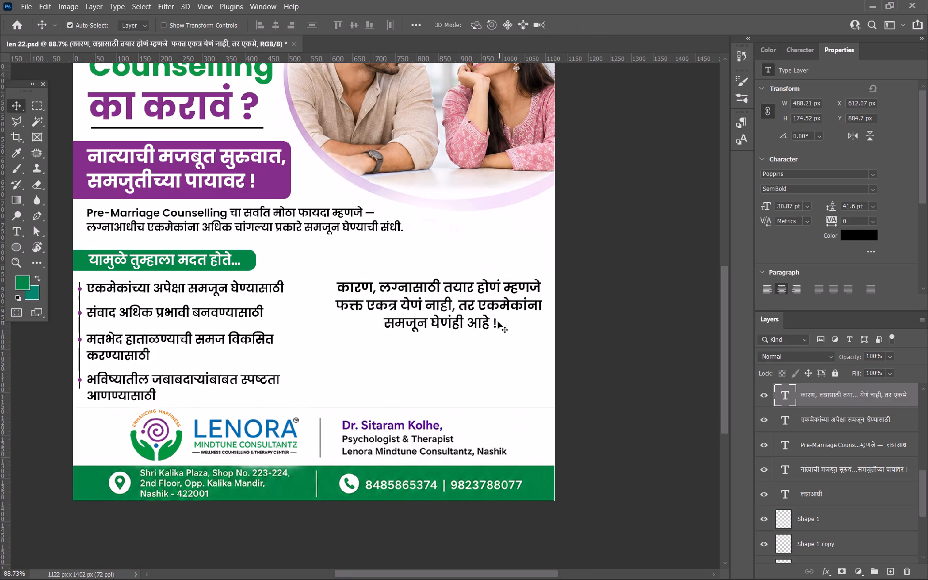
Draw a vertical divider about 245 px tall between the benefits list and the closing sentence with the Pen tool, using a 4 px stroke.
click(340, 352)
key(p)
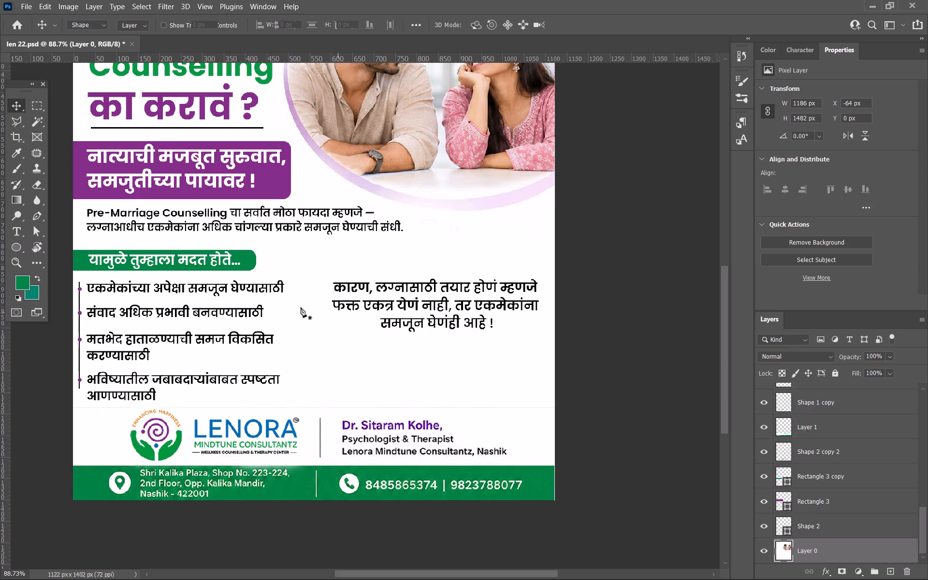
click(306, 281)
shift+click(301, 386)
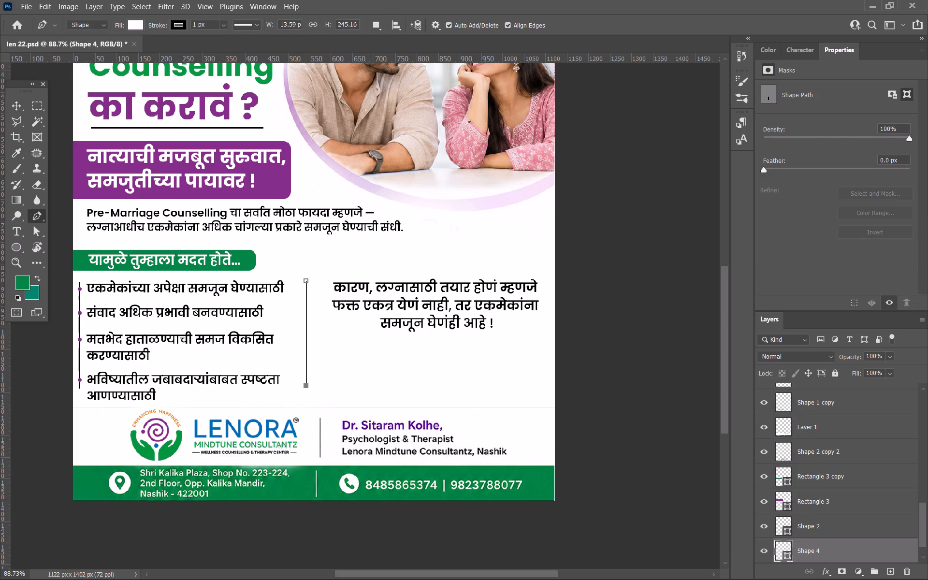
drag(197, 22, 166, 42)
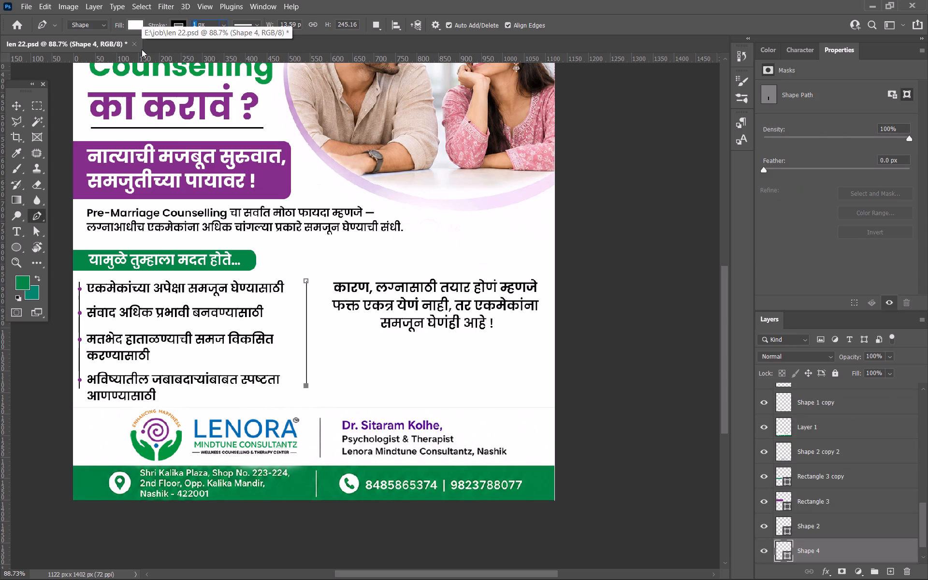
key(4)
key(Return)
click(18, 102)
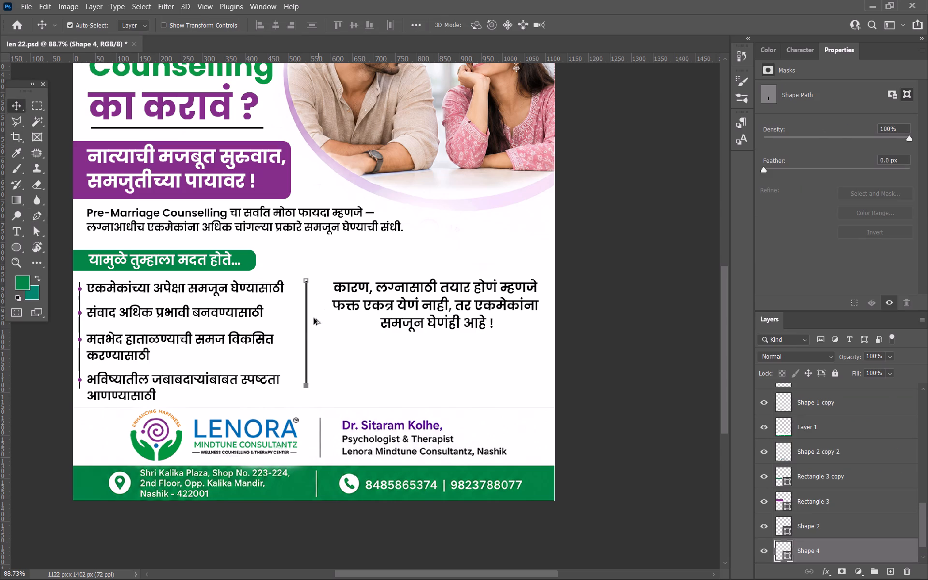
click(336, 351)
Move the closing sentence about 13 px closer to the divider, to about X 591 px, Y 884 px.
alt+scroll(397, 358, up, 2)
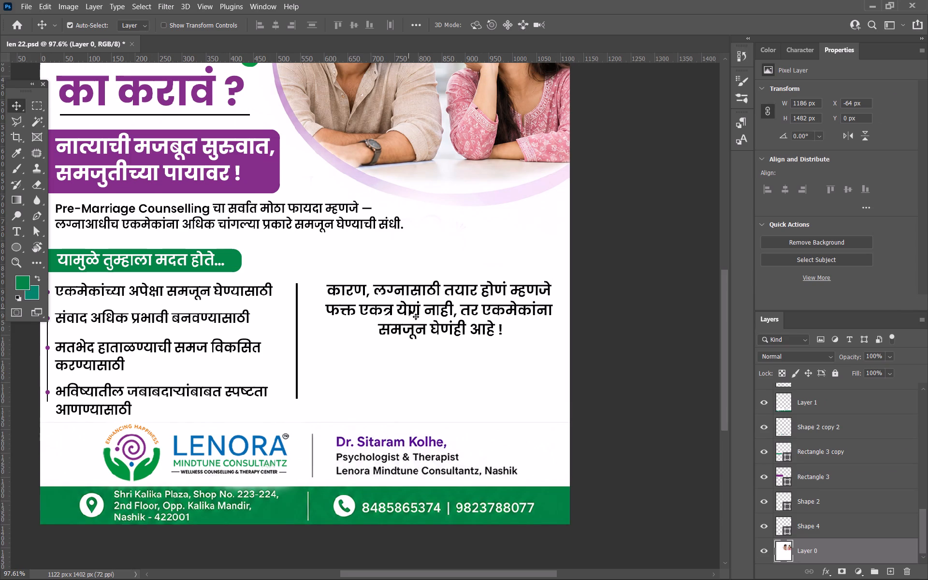
drag(409, 309, 403, 309)
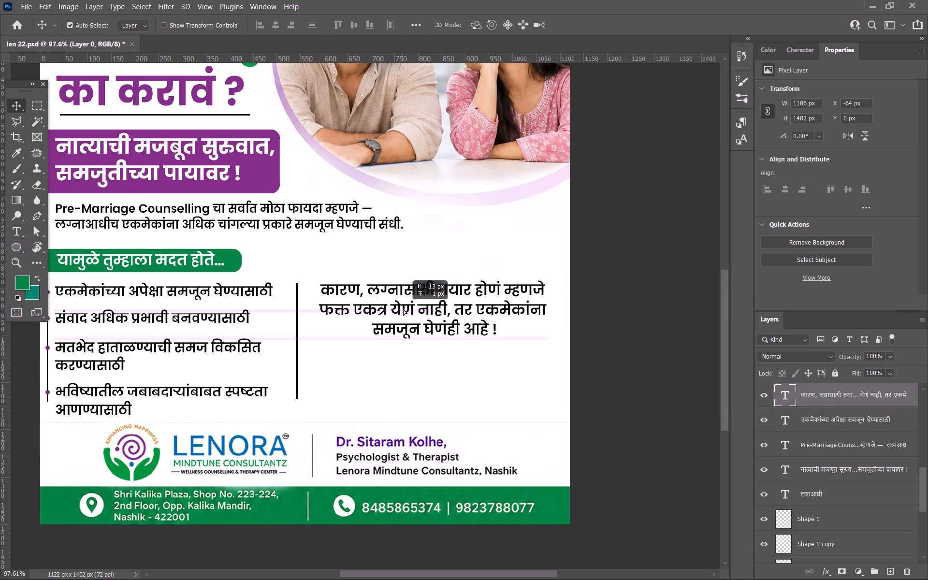
alt+scroll(451, 317, down, 4)
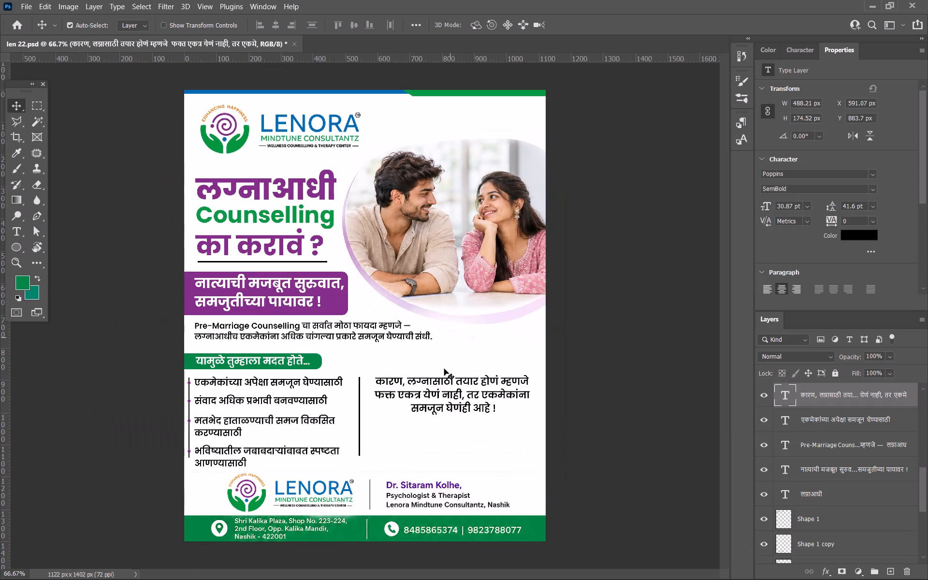
Recolour the closing sentence with the purple sampled from the banner behind "नात्याची मजबूत सुरुवात".
alt+scroll(441, 415, up, 3)
key(space)
key(space)
key(space)
key(space)
key(space)
key(space)
key(space)
drag(441, 415, 450, 361)
key(i)
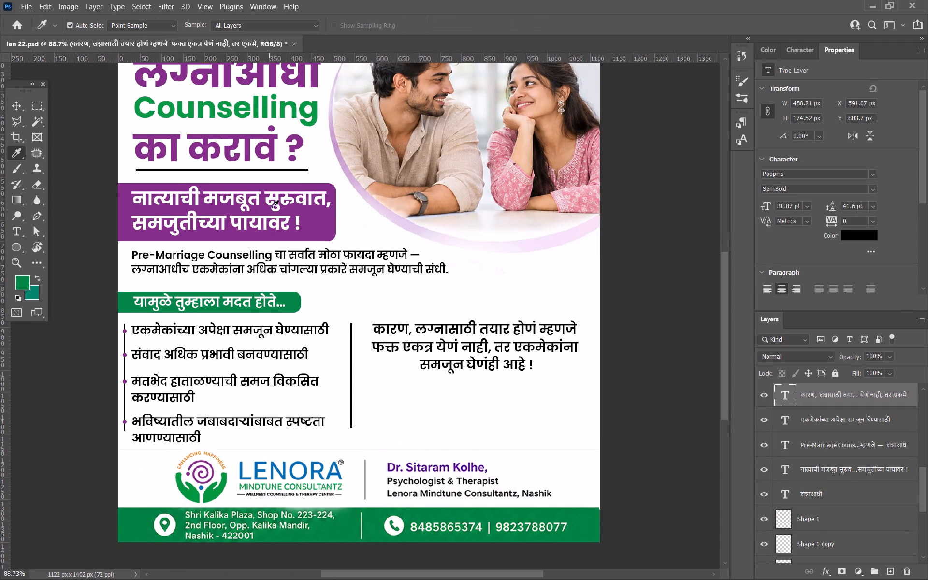
click(313, 240)
click(307, 232)
key(alt+BackSpace)
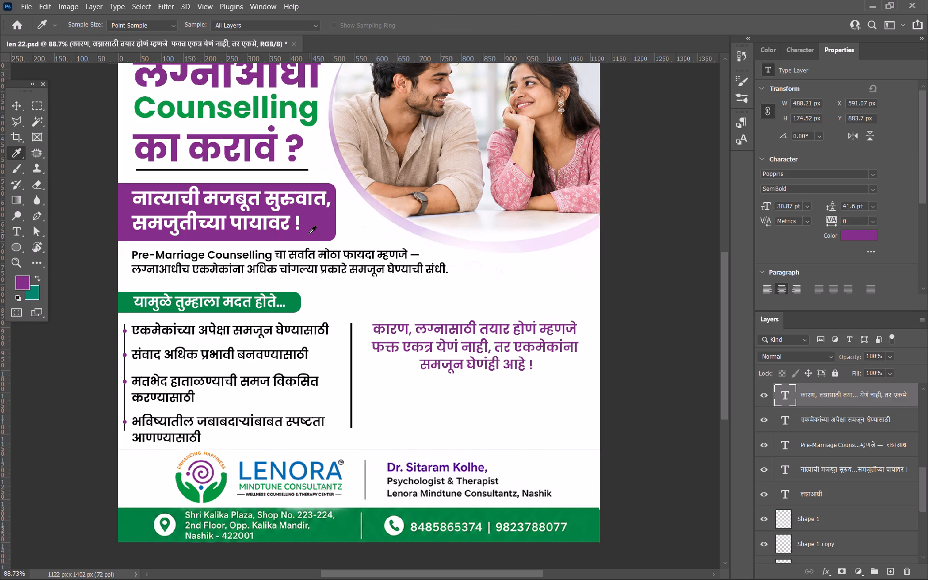
click(25, 104)
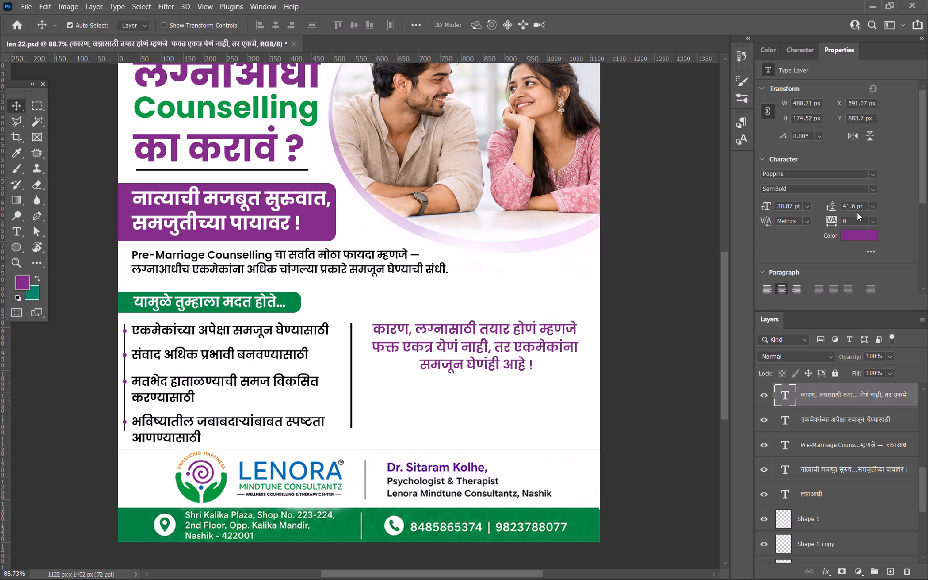
Set the closing sentence's Poppins font style to Bold.
click(870, 190)
click(834, 312)
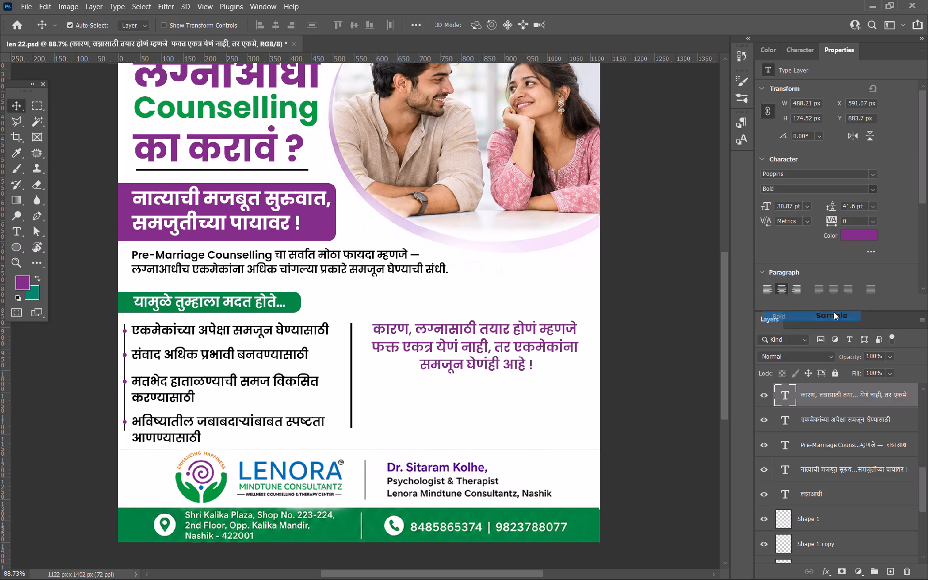
Look over the poster's lower half, check it against the ChatGPT reference design in Chrome, and return to Photoshop.
alt+scroll(520, 344, down, 3)
alt+scroll(511, 360, up, 4)
key(space)
key(space)
key(space)
key(space)
key(space)
key(space)
key(space)
key(space)
key(space)
key(space)
drag(467, 394, 443, 282)
key(alt+Tab)
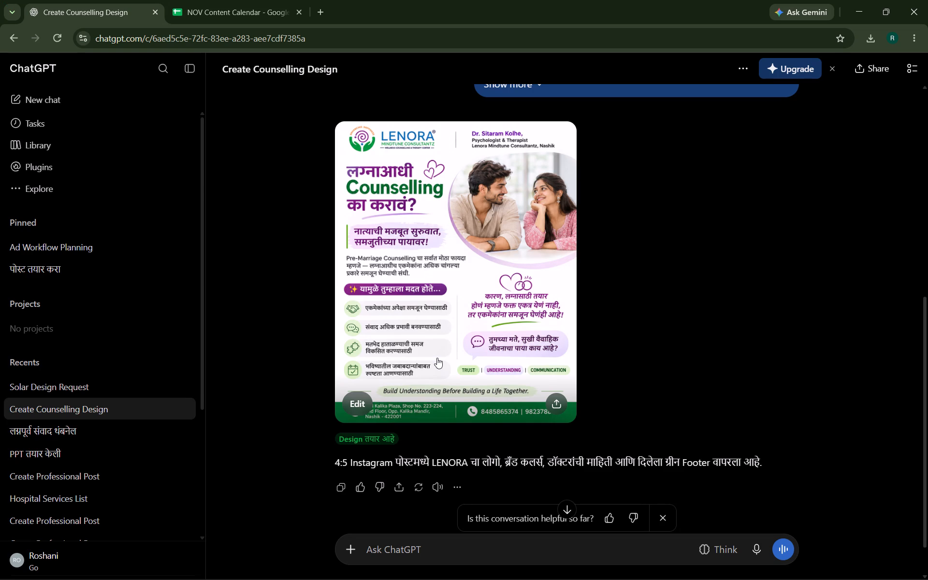
key(alt+Tab)
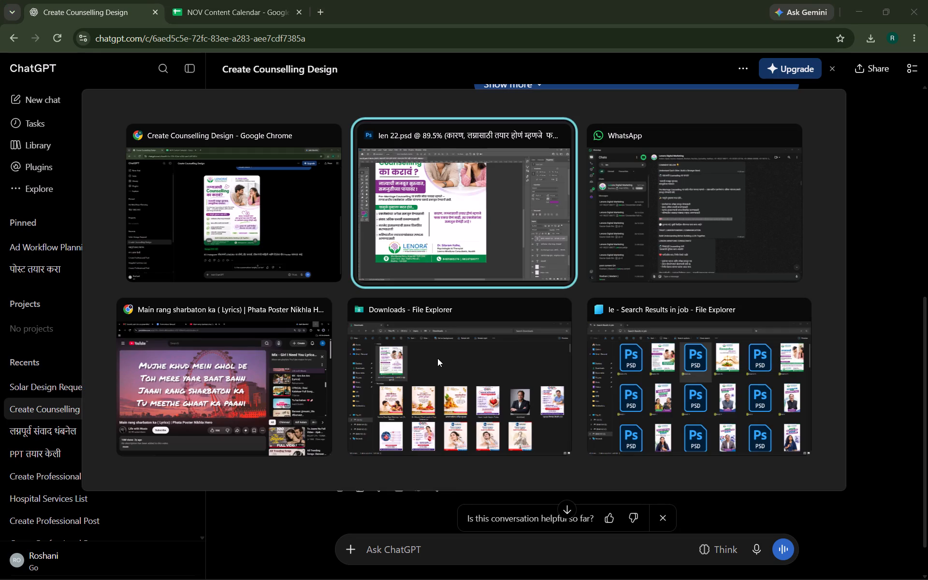
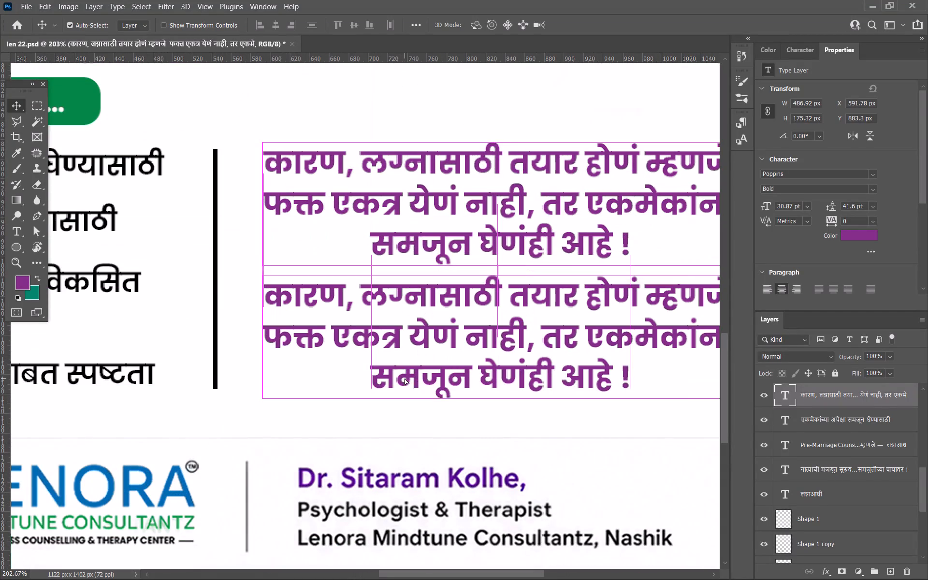
Replace the duplicated closing sentence's text with "तुमच्या मते, सुखी वैवाहिक जीवनाचा पाया काय आहे?" and shift it to about X 574 px.
double_click(403, 376)
key(ctrl+v)
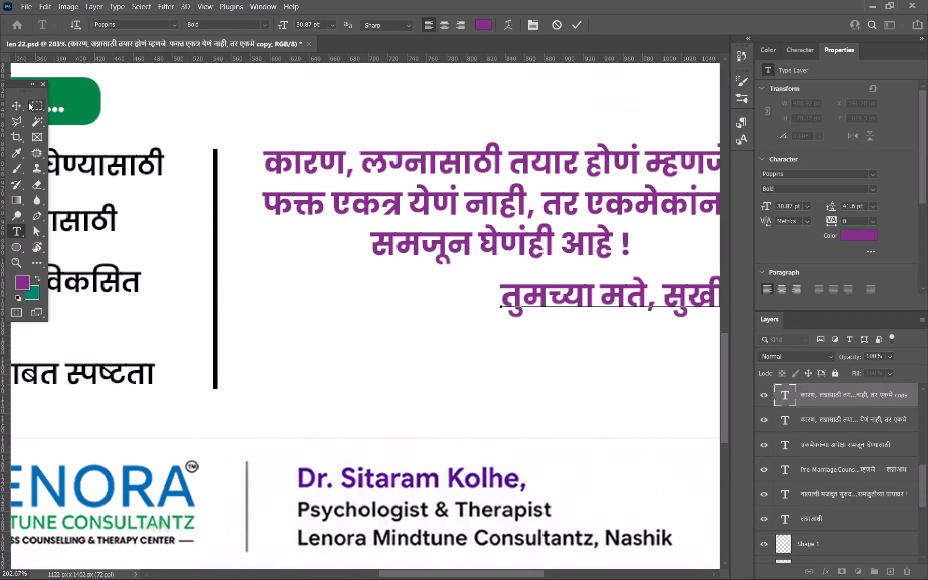
click(15, 104)
drag(538, 294, 282, 289)
Move the closing sentence up to about Y 821 px and the question below it up to about Y 986 px.
alt+scroll(282, 289, down, 3)
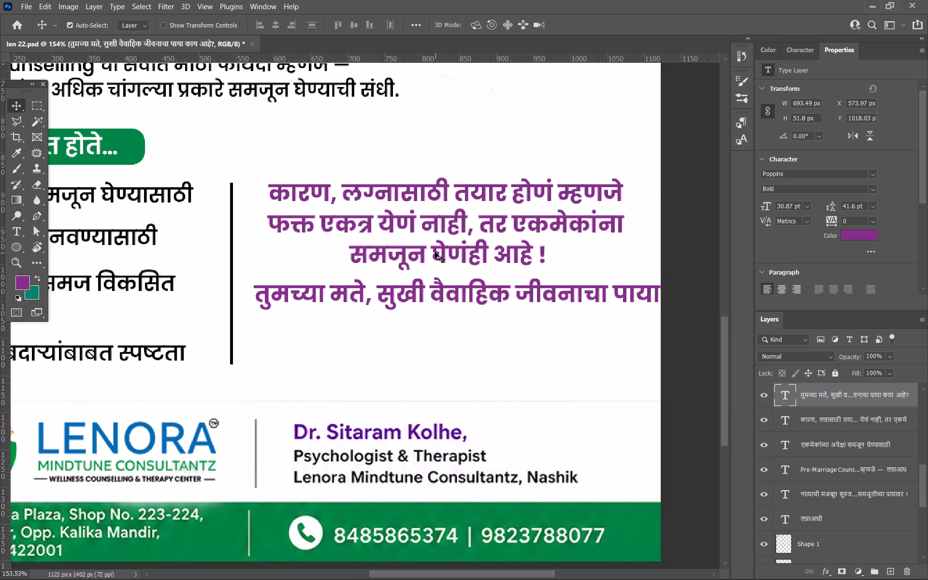
drag(435, 252, 430, 232)
drag(432, 231, 430, 203)
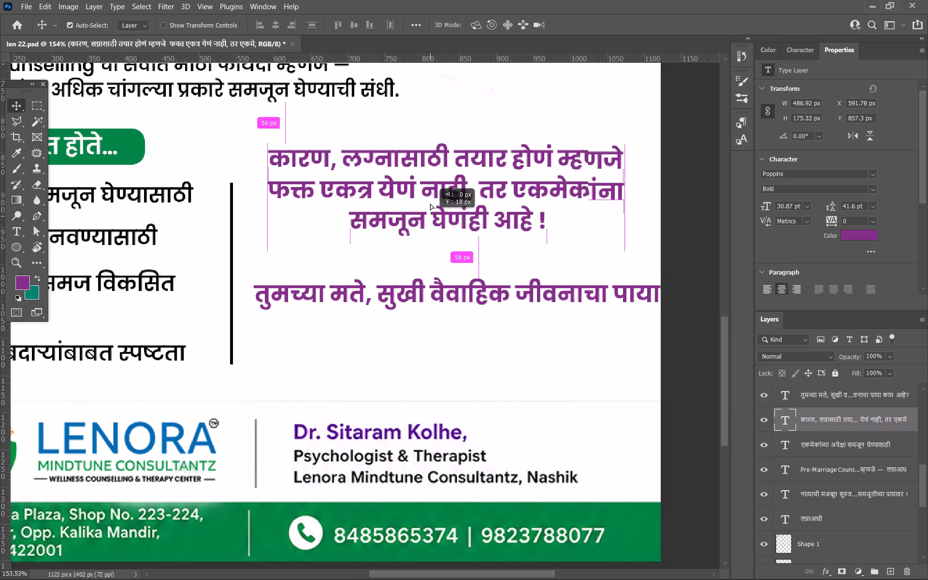
drag(430, 203, 429, 208)
drag(406, 284, 398, 266)
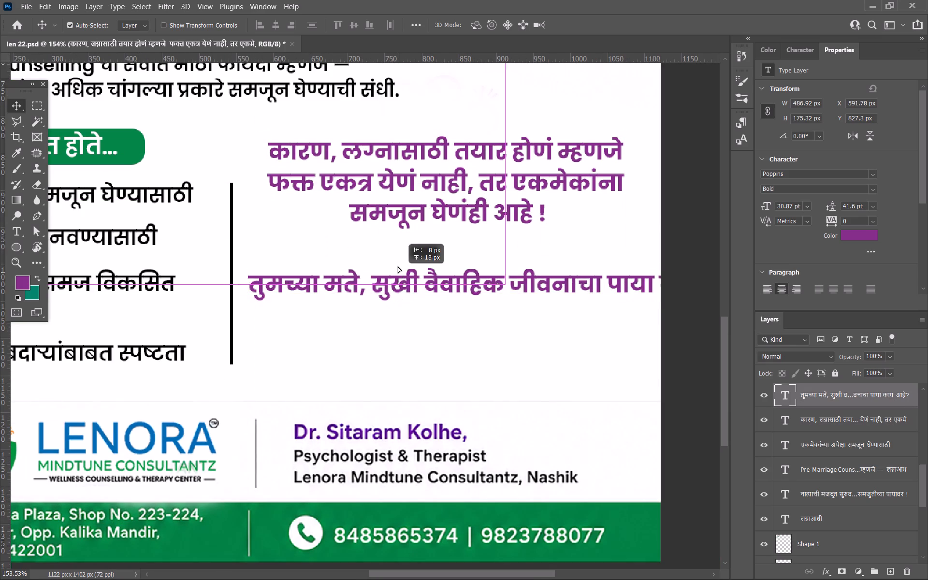
drag(398, 266, 406, 260)
Break the question onto a second line before "पाया" and add a space before its question mark.
double_click(583, 269)
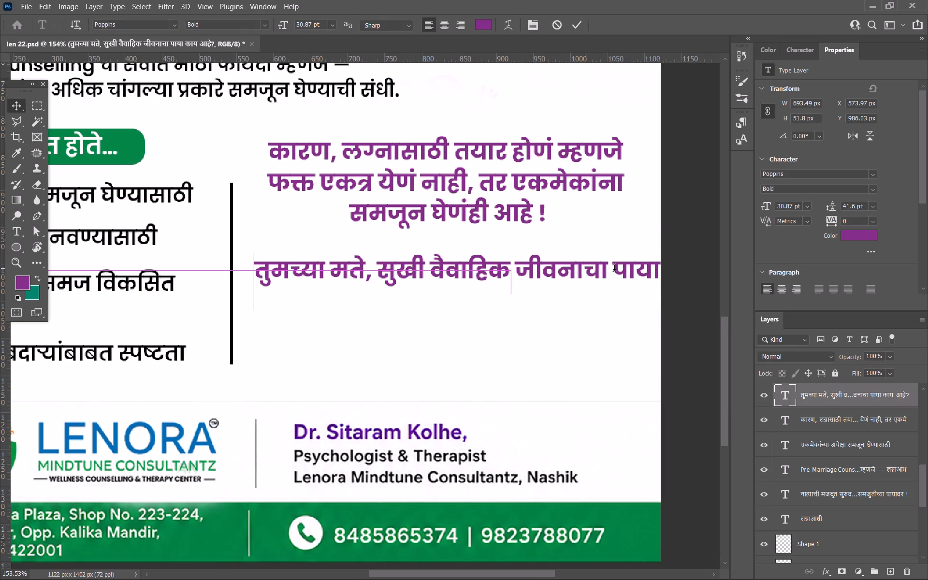
click(614, 269)
key(Return)
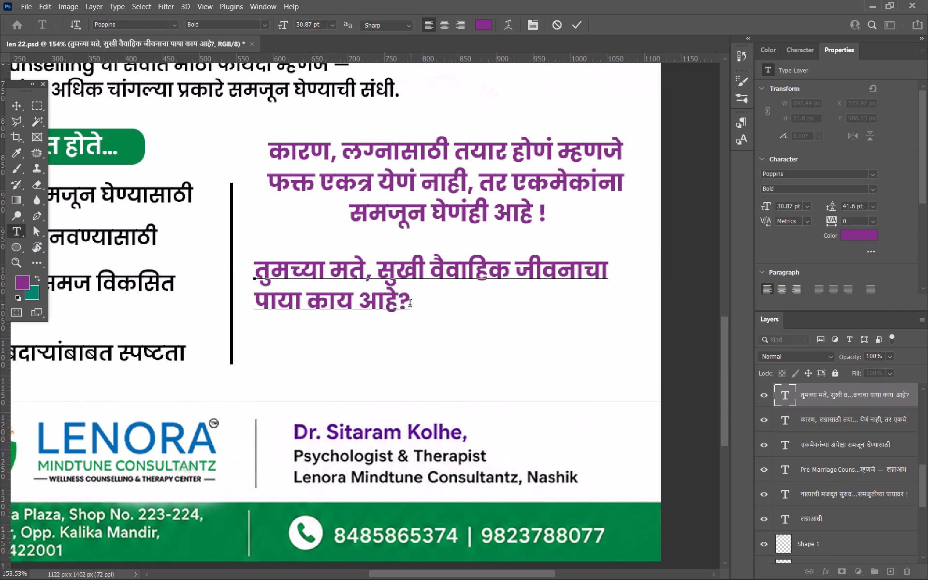
click(403, 304)
key(space)
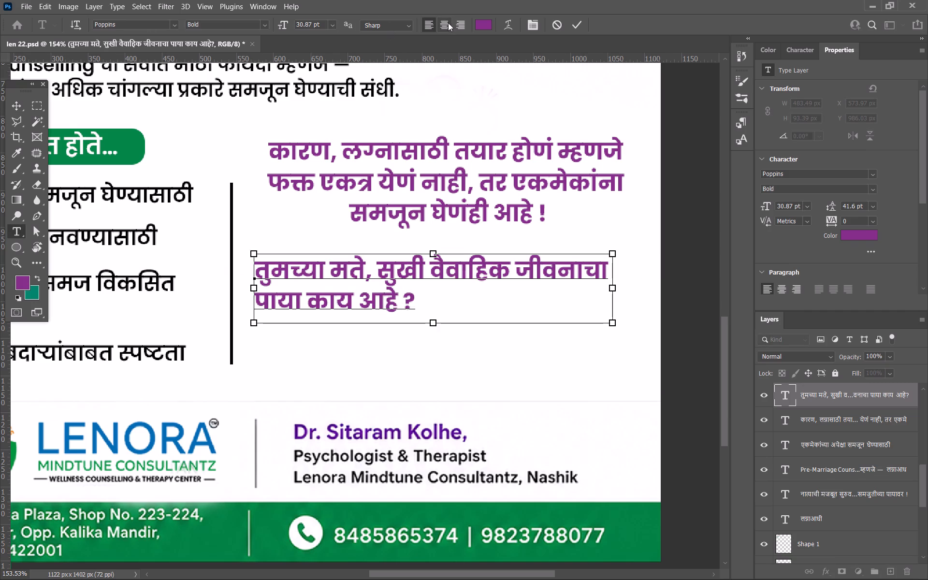
Centre-align the question's two lines and move them back beside the divider, to about X 579 px, Y 986 px.
key(ctrl+a)
click(446, 24)
click(14, 109)
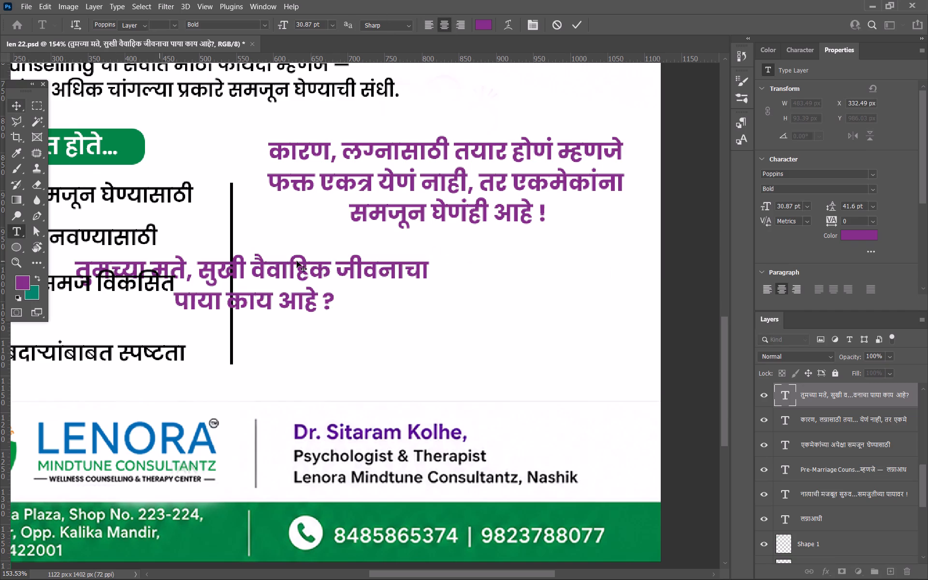
drag(301, 265, 484, 259)
Extend the vertical divider's top end upward, level with the top of the green "यामुळे तुम्हाला मदत होते..." heading.
key(space)
key(space)
key(space)
key(space)
key(space)
key(space)
key(space)
key(space)
key(space)
key(space)
key(space)
key(space)
key(space)
key(space)
drag(467, 242, 443, 339)
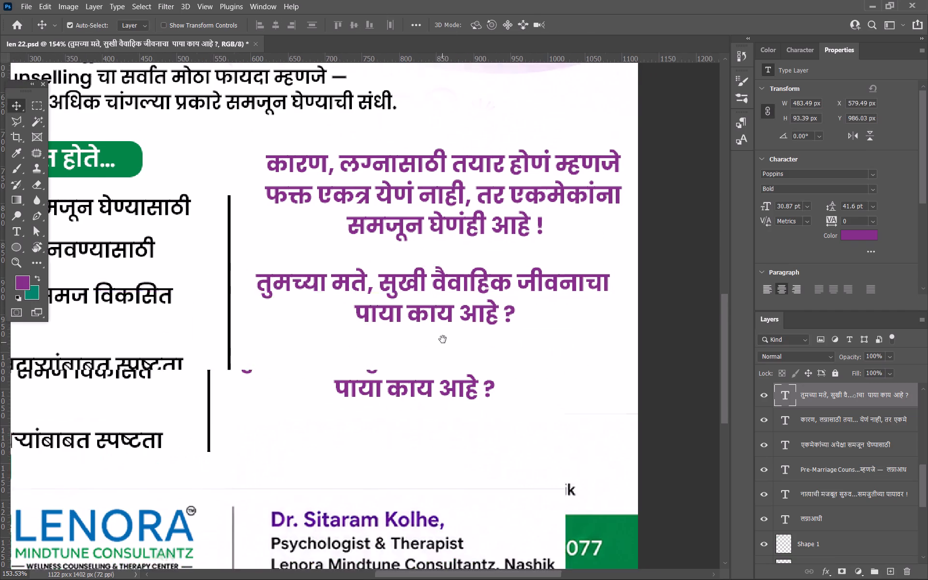
drag(443, 339, 442, 342)
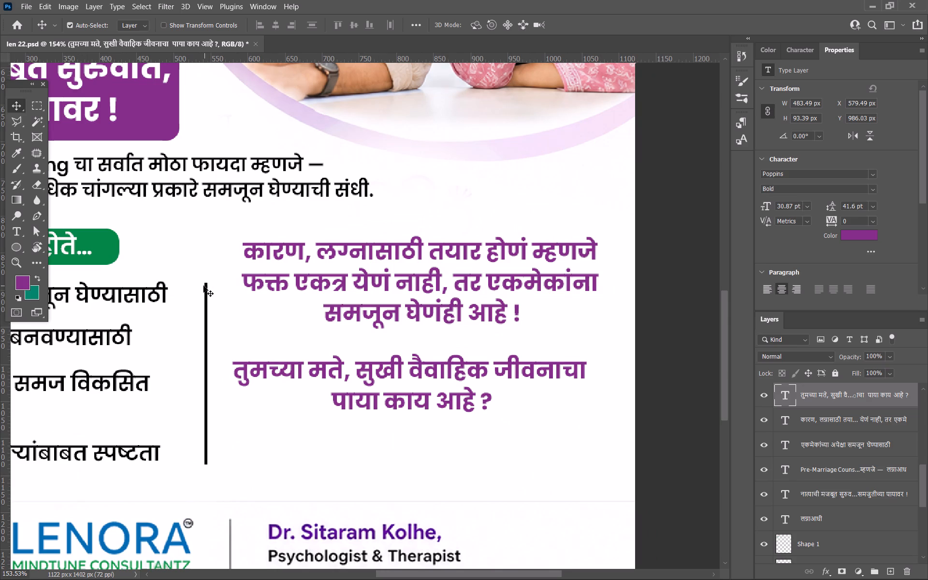
click(207, 290)
key(ctrl+t)
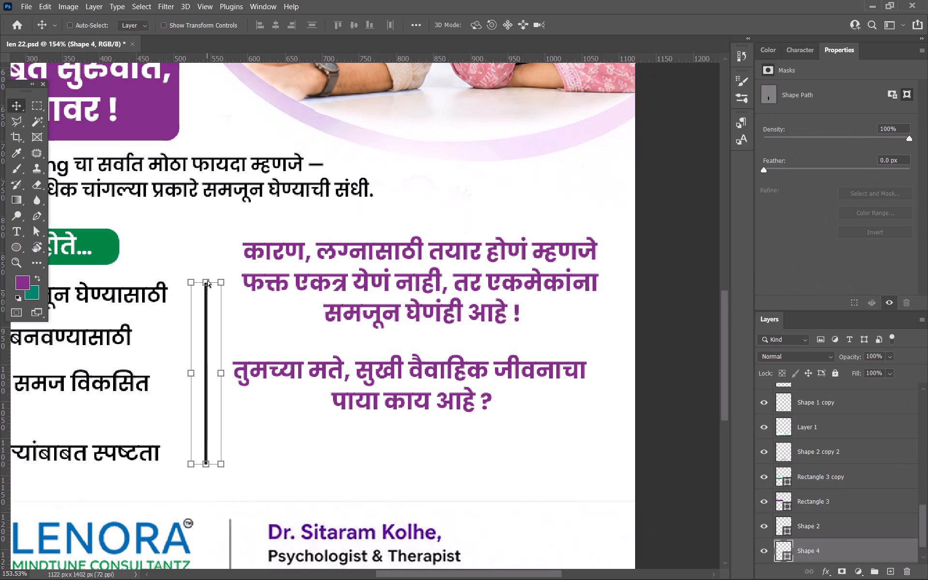
shift+drag(204, 278, 212, 222)
click(570, 30)
Check the lengthened divider against the benefits list and the two purple sentences beside it.
key(space)
key(space)
key(space)
key(space)
key(space)
key(space)
key(space)
key(space)
key(space)
key(space)
key(space)
key(space)
key(space)
drag(222, 339, 526, 400)
click(436, 296)
key(space)
key(space)
key(space)
key(space)
key(space)
key(space)
key(space)
key(space)
key(space)
key(space)
key(space)
key(space)
key(space)
key(space)
key(space)
key(space)
key(space)
key(space)
key(space)
key(space)
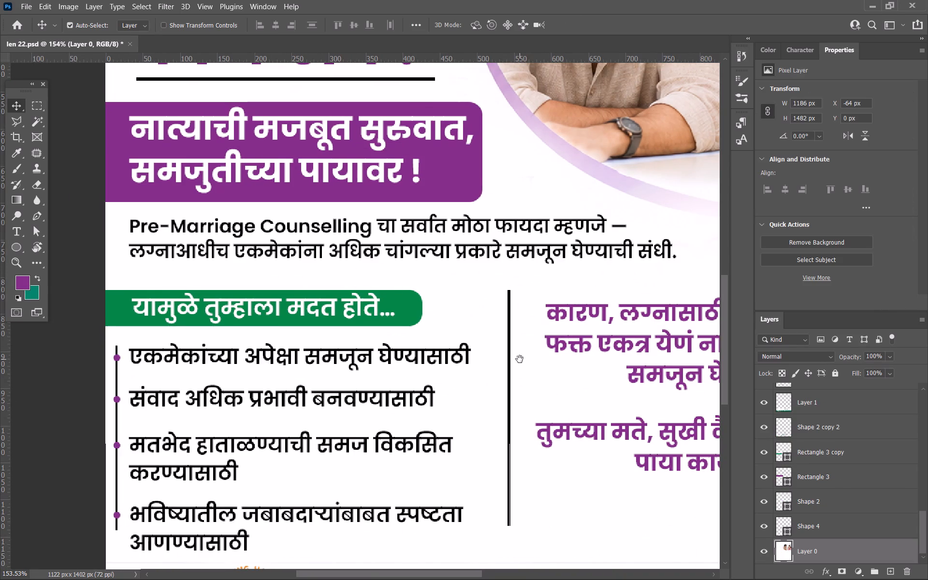
drag(520, 359, 330, 334)
drag(562, 333, 437, 320)
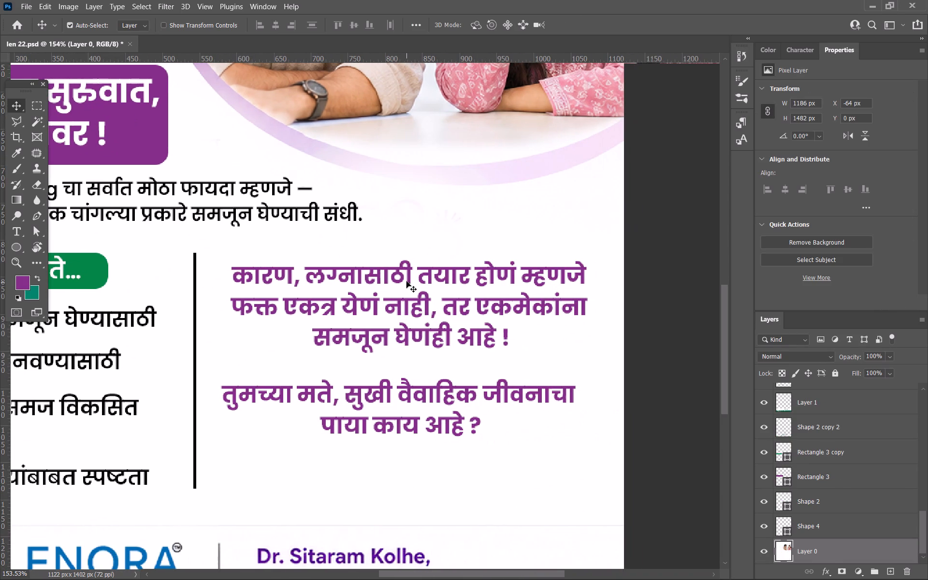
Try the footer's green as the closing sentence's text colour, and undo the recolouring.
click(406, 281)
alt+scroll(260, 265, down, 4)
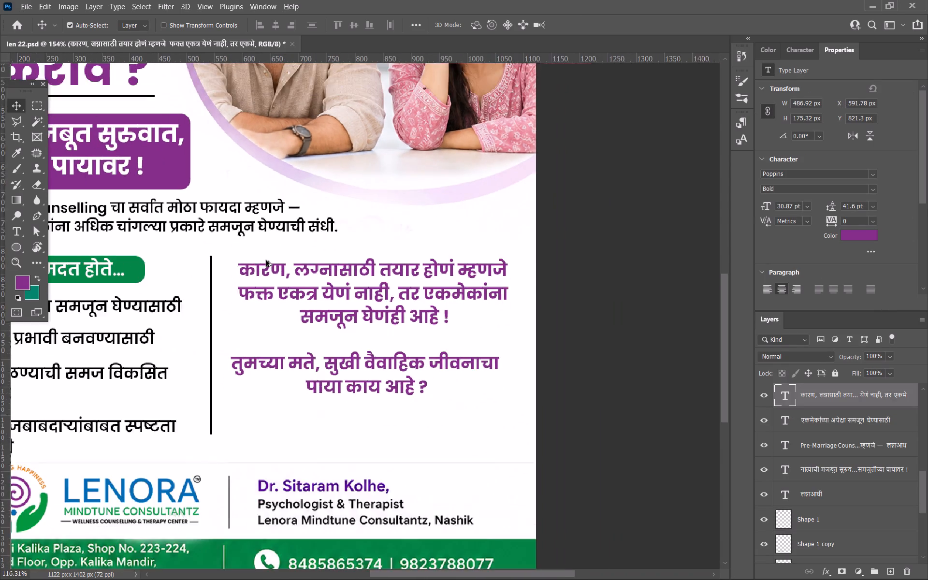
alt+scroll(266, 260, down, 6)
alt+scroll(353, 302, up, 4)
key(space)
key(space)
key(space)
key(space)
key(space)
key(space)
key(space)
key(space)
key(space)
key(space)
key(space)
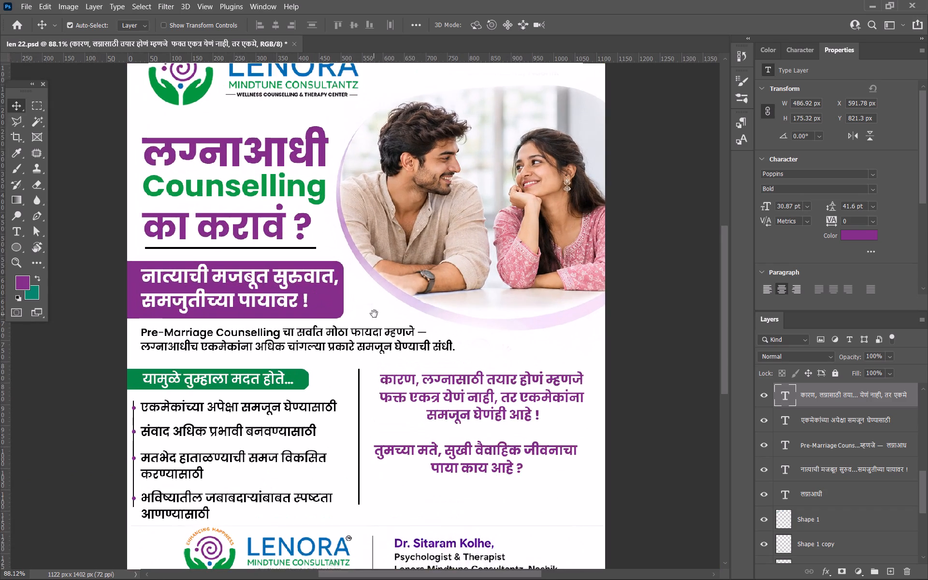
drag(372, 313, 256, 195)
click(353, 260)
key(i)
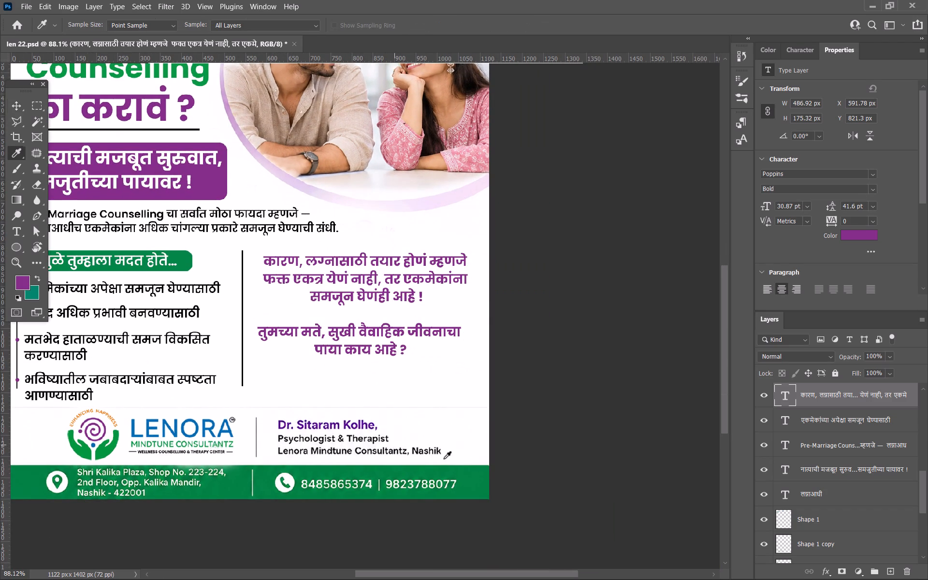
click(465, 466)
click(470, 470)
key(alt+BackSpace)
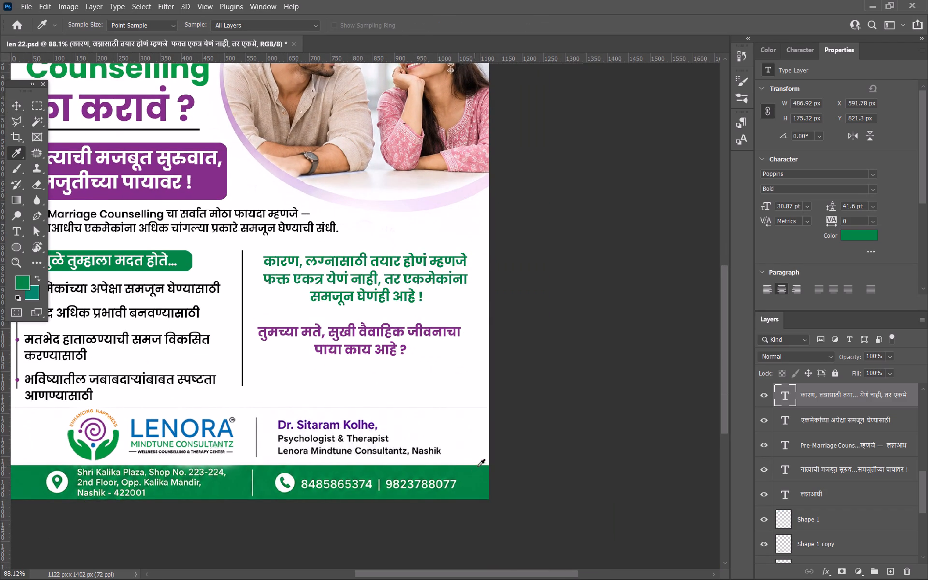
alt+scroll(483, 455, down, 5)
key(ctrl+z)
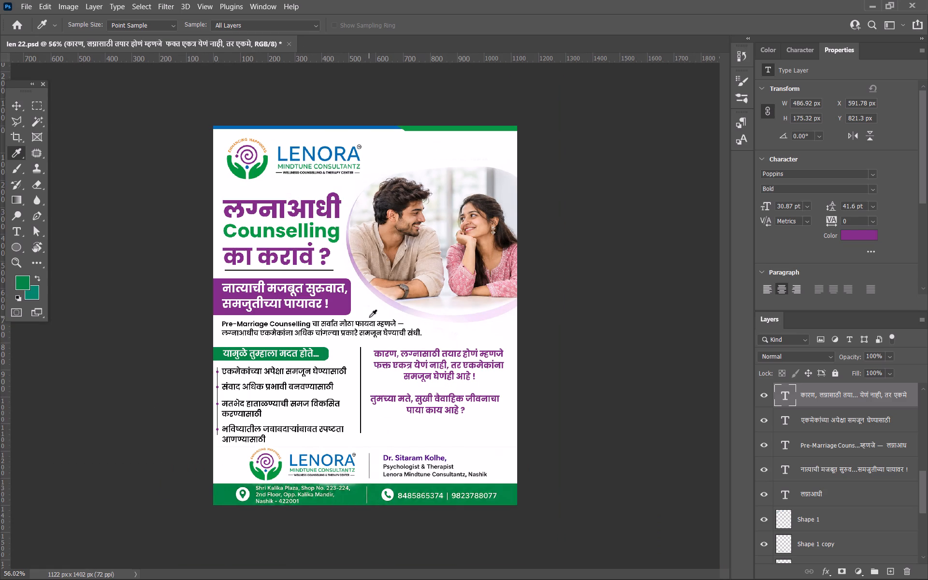
Recolour the closing sentence with the blue sampled from the stripe along the poster's top edge.
alt+scroll(298, 153, up, 2)
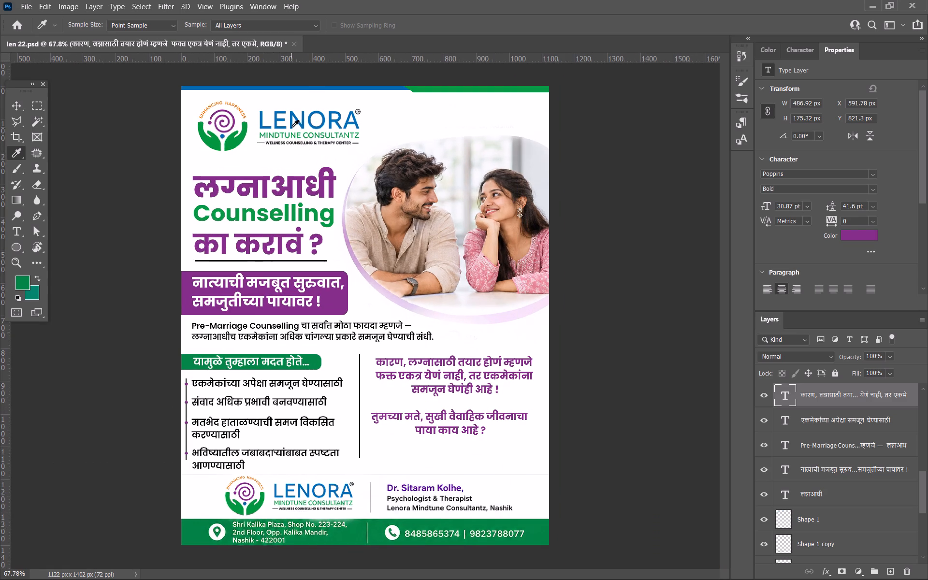
click(303, 87)
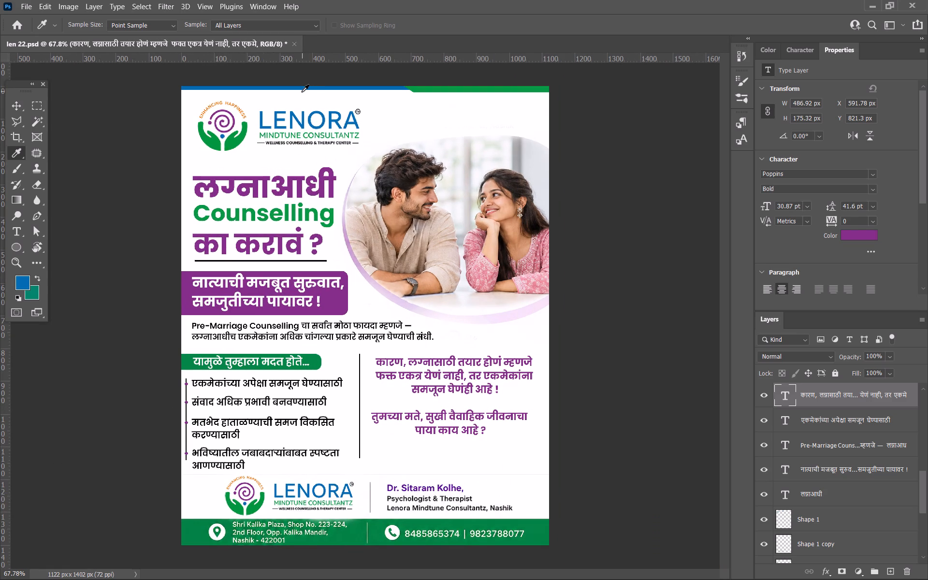
key(alt+BackSpace)
alt+scroll(405, 251, down, 2)
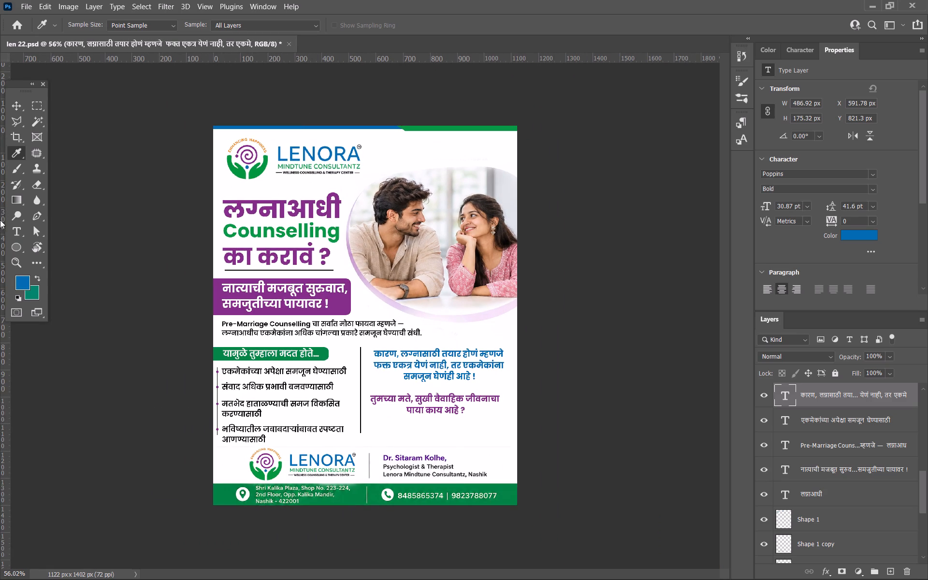
Duplicate the purple banner behind "नात्याची मजबूत सुरुवात" and place the copy over the question, at about X 567 px, Y 964 px.
click(13, 112)
alt+scroll(526, 479, up, 8)
key(space)
key(space)
key(space)
key(space)
drag(436, 375, 357, 267)
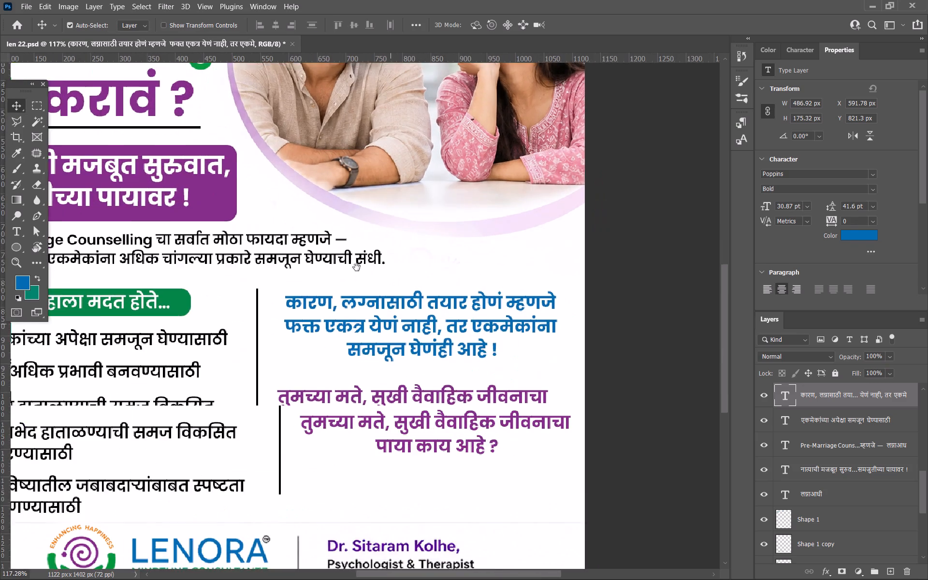
drag(357, 267, 357, 266)
alt+drag(161, 122, 394, 319)
key(ctrl+z)
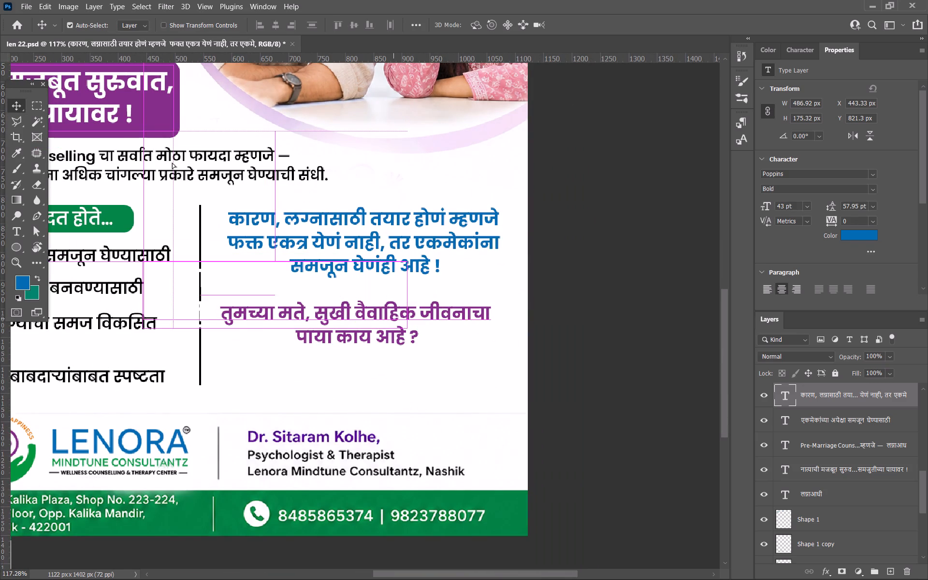
alt+drag(176, 102, 446, 313)
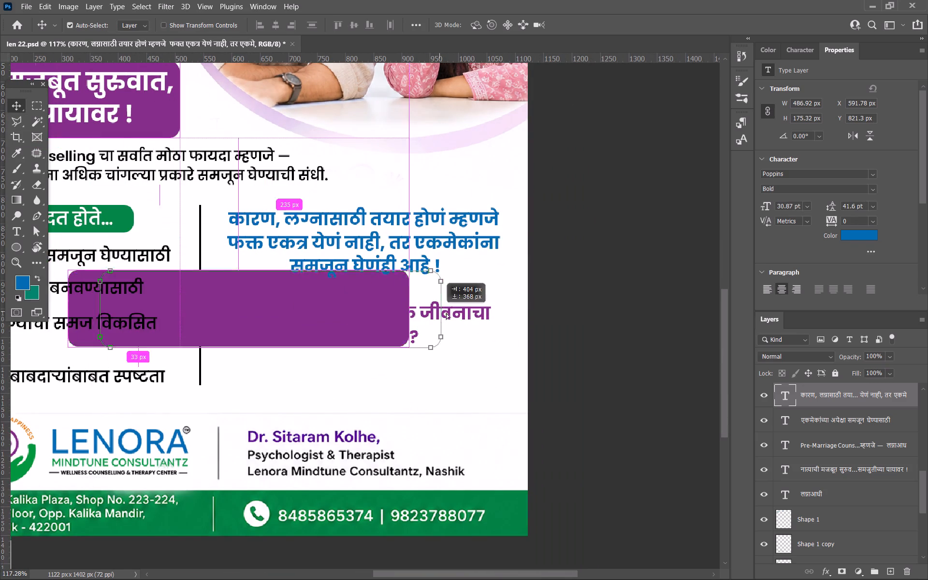
alt+drag(446, 313, 550, 329)
Resize the banner copy to about 501 × 92 px at X 572 px, Y 976 px, spanning the question's width.
key(ctrl+t)
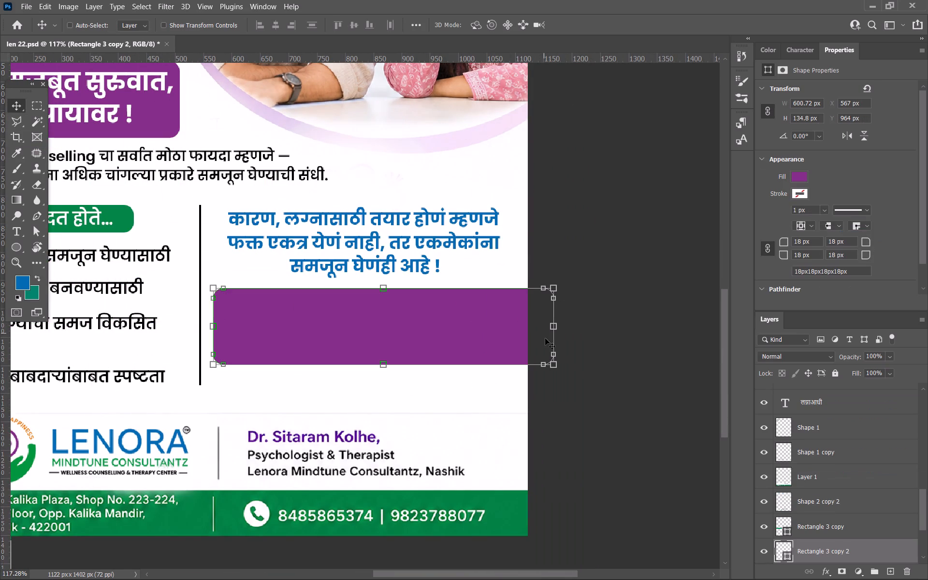
drag(555, 365, 400, 319)
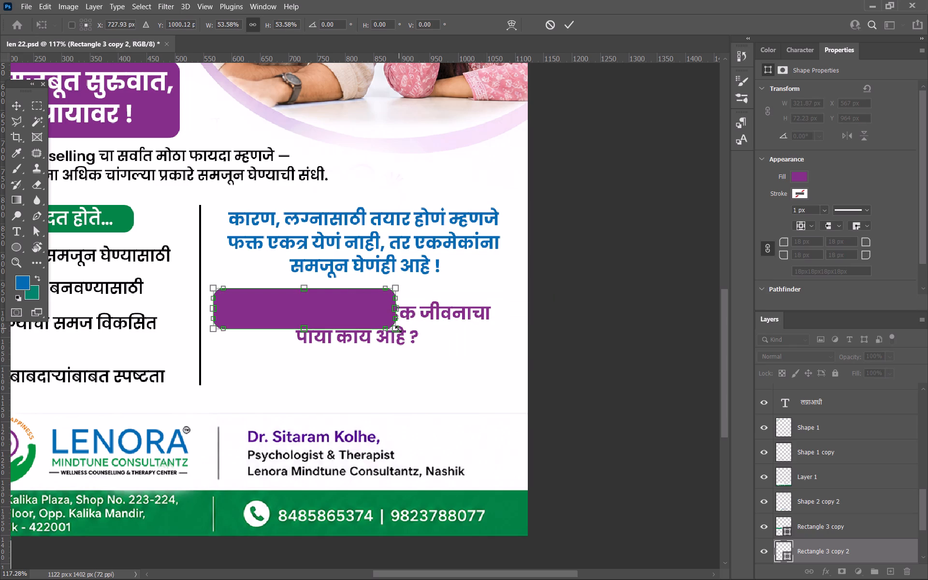
drag(398, 329, 474, 374)
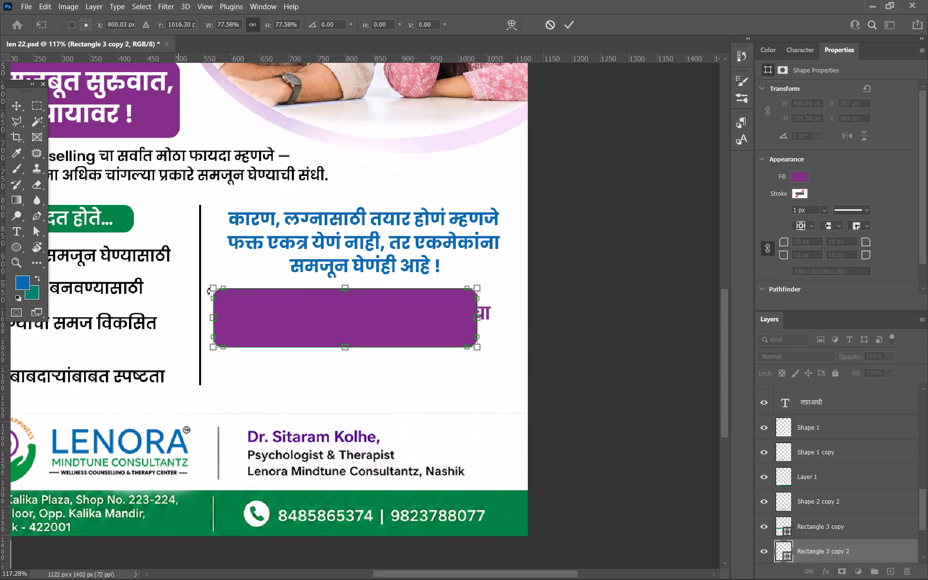
drag(217, 284, 251, 310)
drag(248, 298, 244, 297)
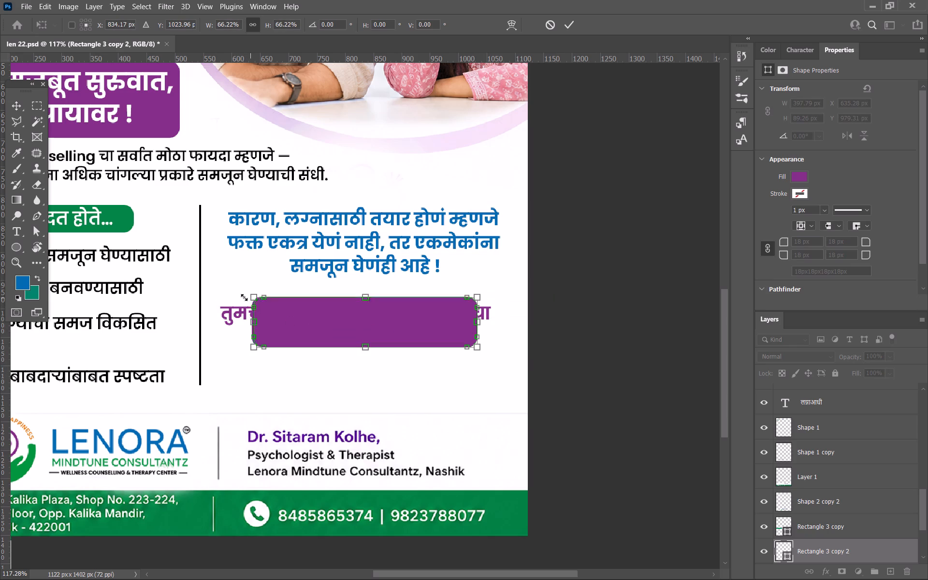
drag(244, 297, 210, 299)
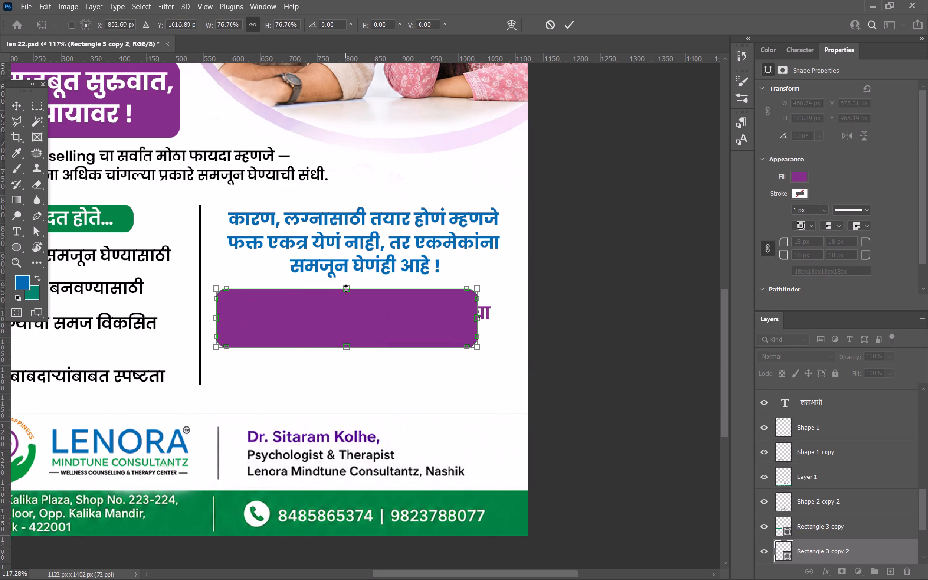
shift+drag(346, 289, 354, 307)
shift+drag(347, 307, 345, 298)
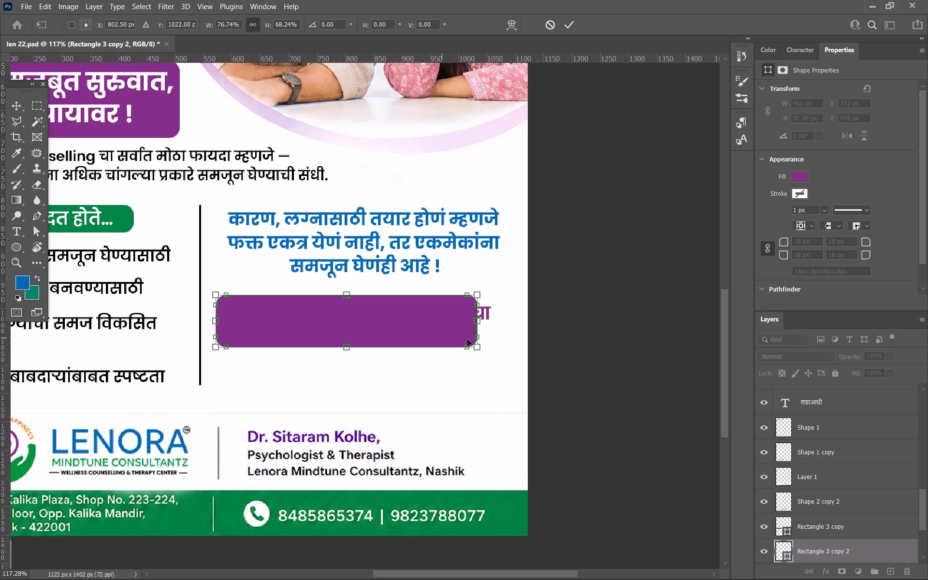
shift+drag(483, 319, 507, 327)
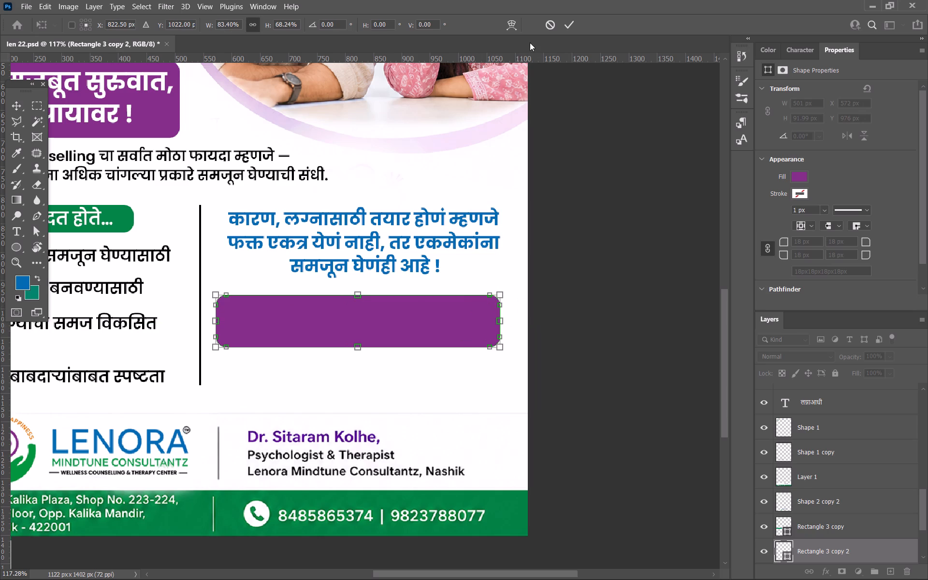
click(571, 27)
Select the question text hidden by the banner copy and send it to the bottom of the layer stack.
click(478, 374)
click(453, 311)
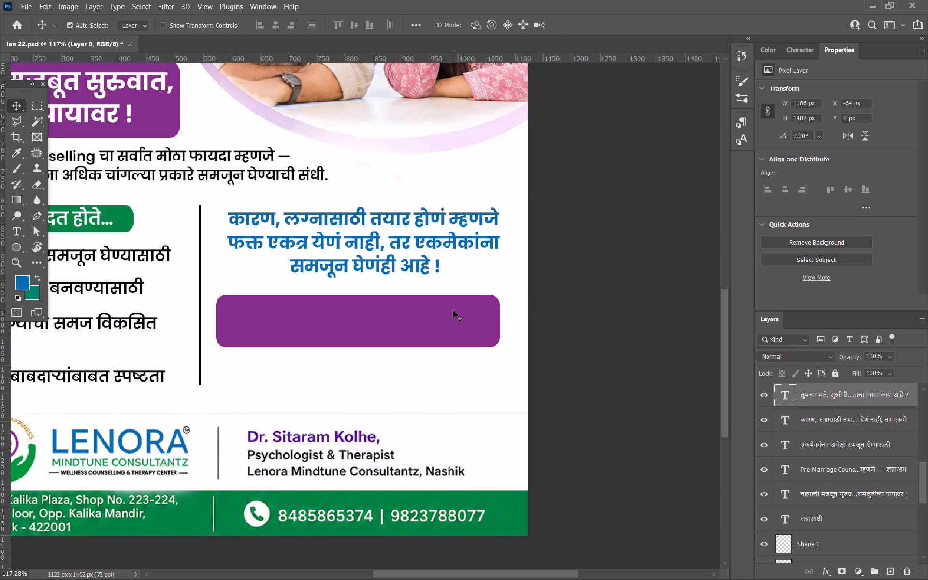
key(ctrl+shift+bracketleft)
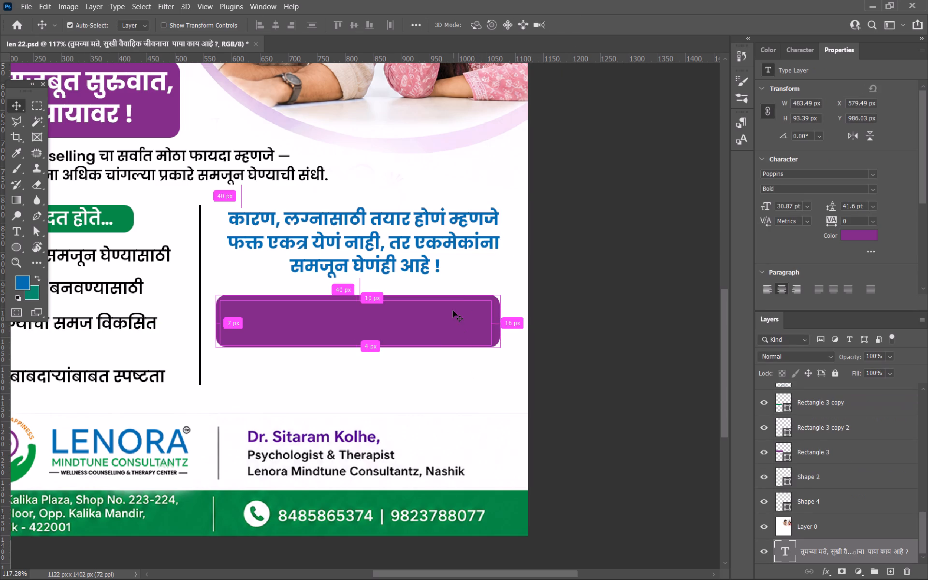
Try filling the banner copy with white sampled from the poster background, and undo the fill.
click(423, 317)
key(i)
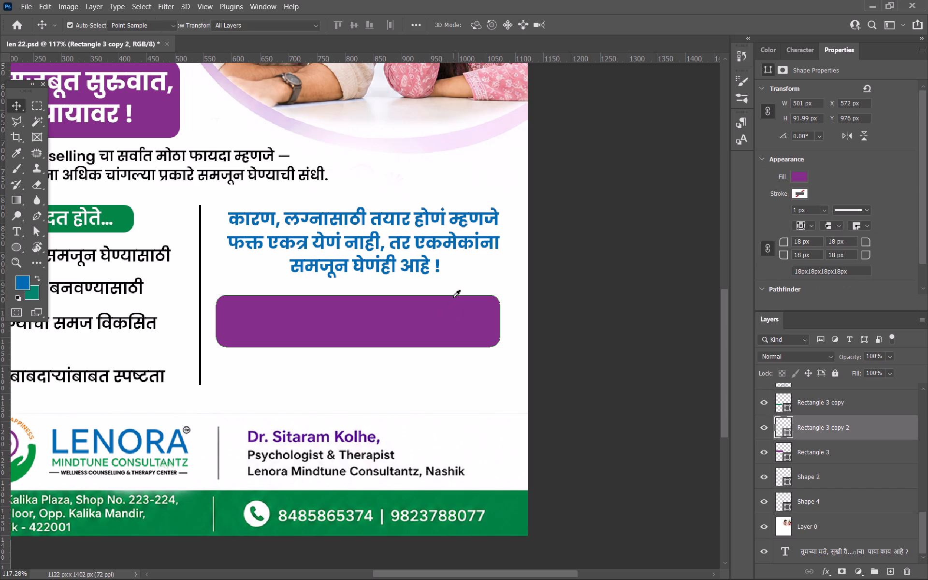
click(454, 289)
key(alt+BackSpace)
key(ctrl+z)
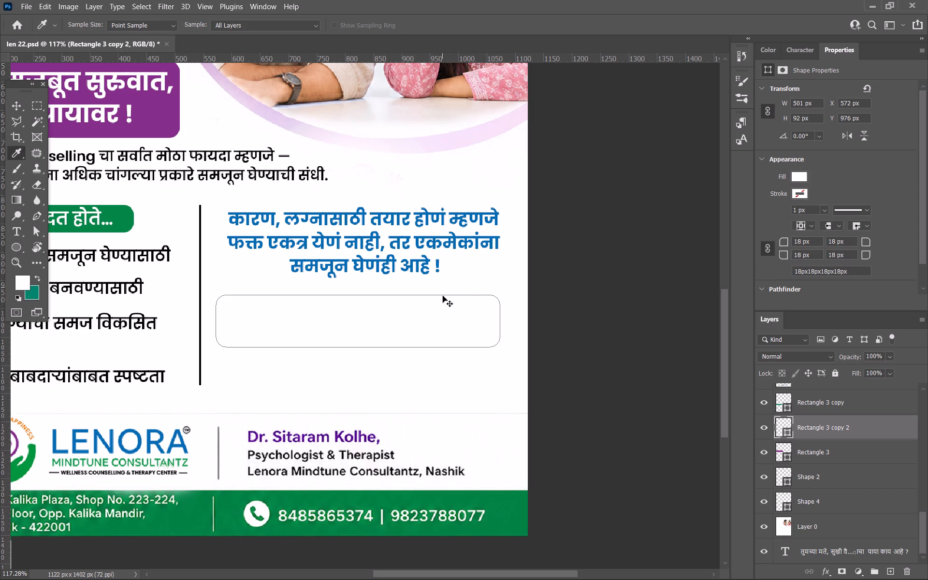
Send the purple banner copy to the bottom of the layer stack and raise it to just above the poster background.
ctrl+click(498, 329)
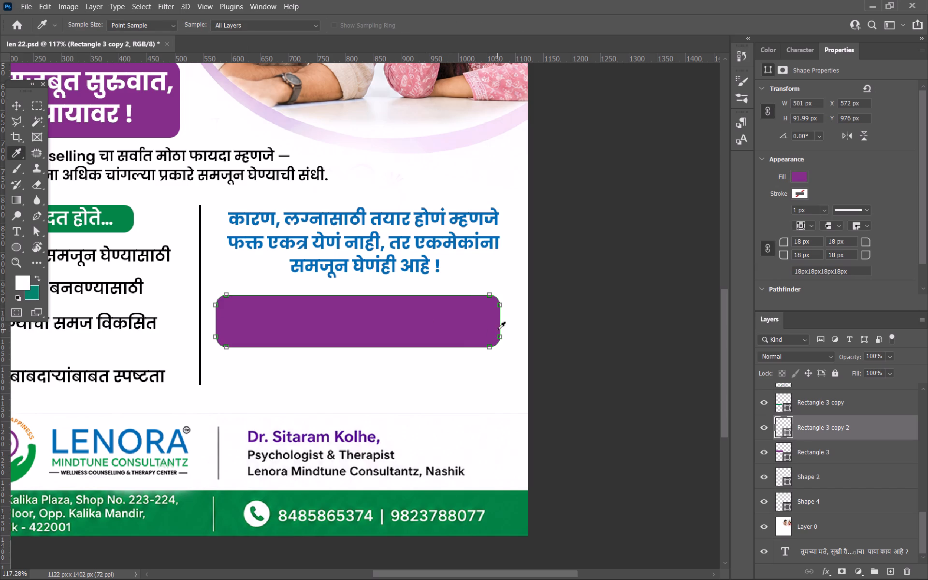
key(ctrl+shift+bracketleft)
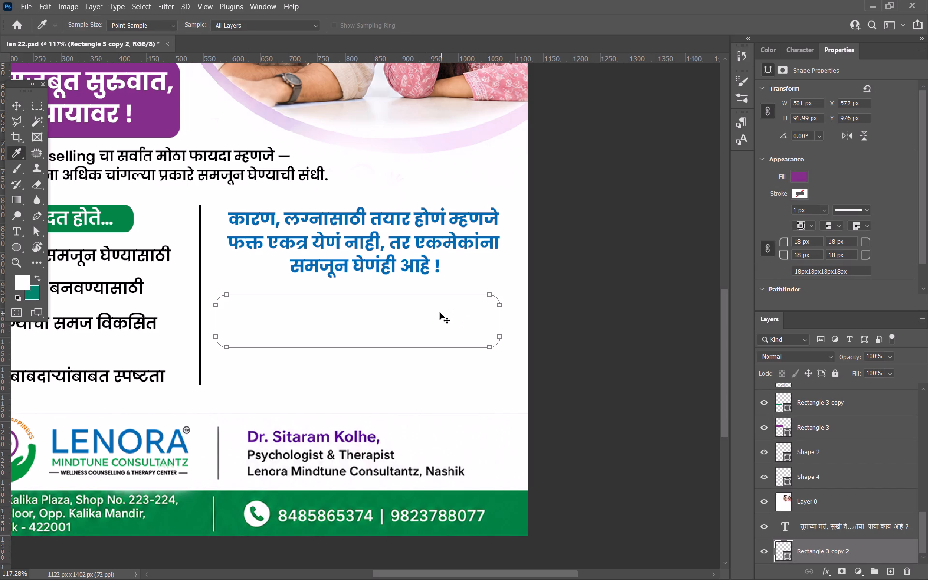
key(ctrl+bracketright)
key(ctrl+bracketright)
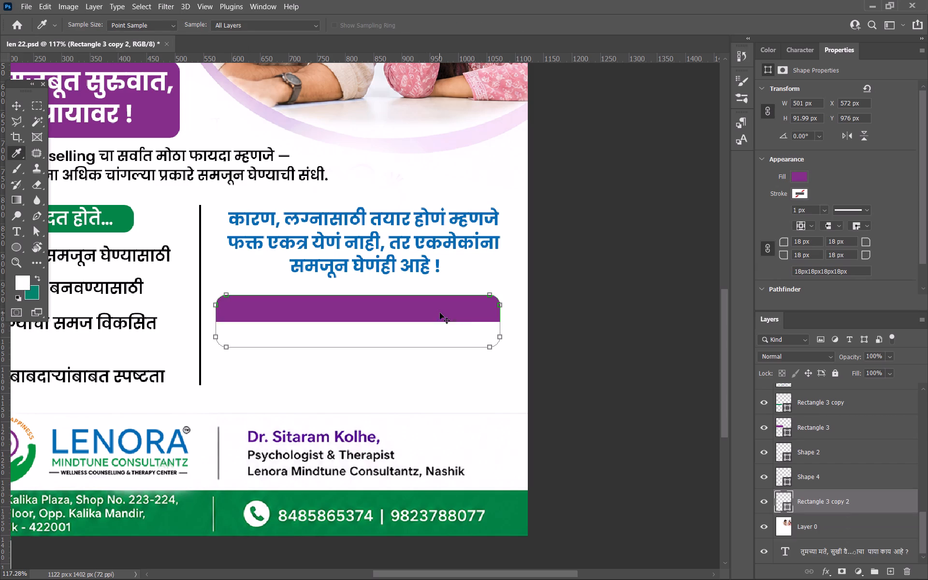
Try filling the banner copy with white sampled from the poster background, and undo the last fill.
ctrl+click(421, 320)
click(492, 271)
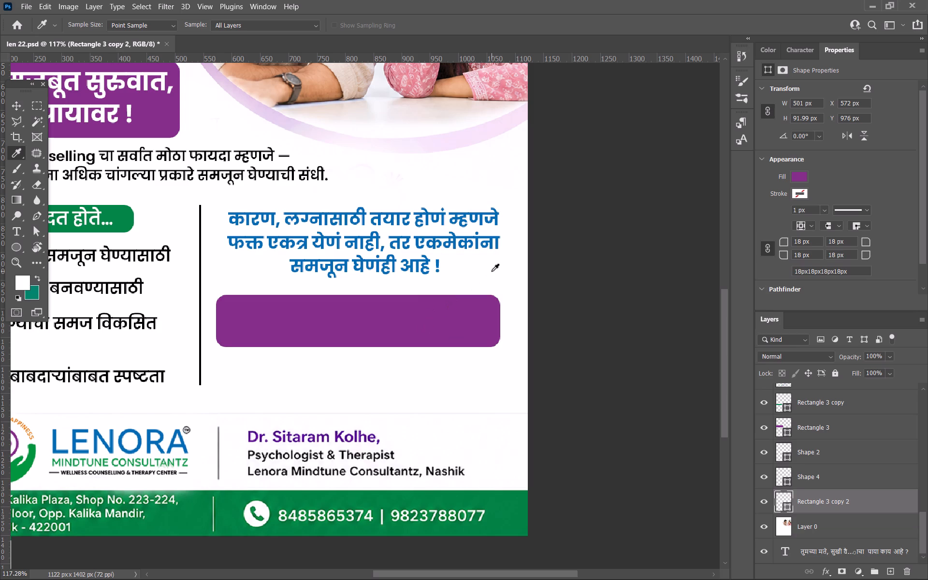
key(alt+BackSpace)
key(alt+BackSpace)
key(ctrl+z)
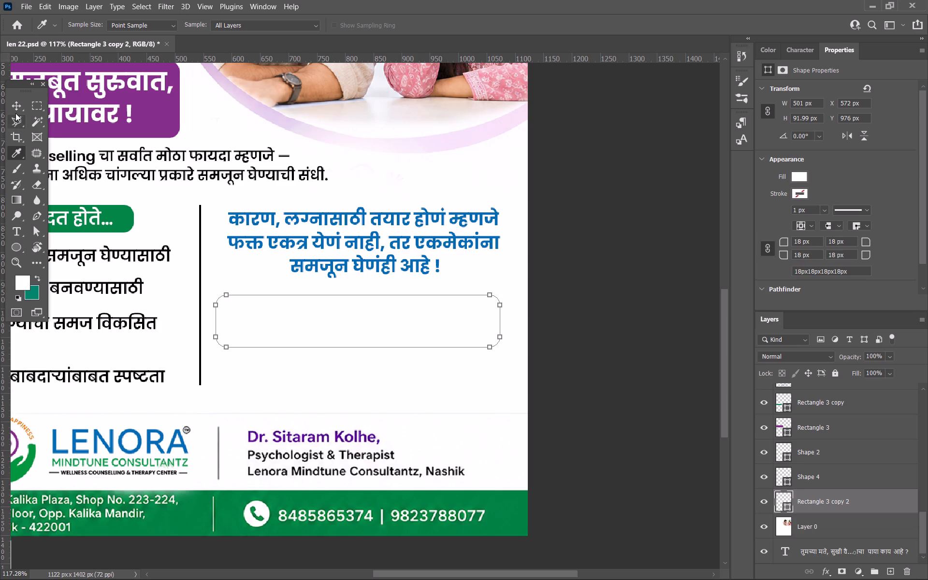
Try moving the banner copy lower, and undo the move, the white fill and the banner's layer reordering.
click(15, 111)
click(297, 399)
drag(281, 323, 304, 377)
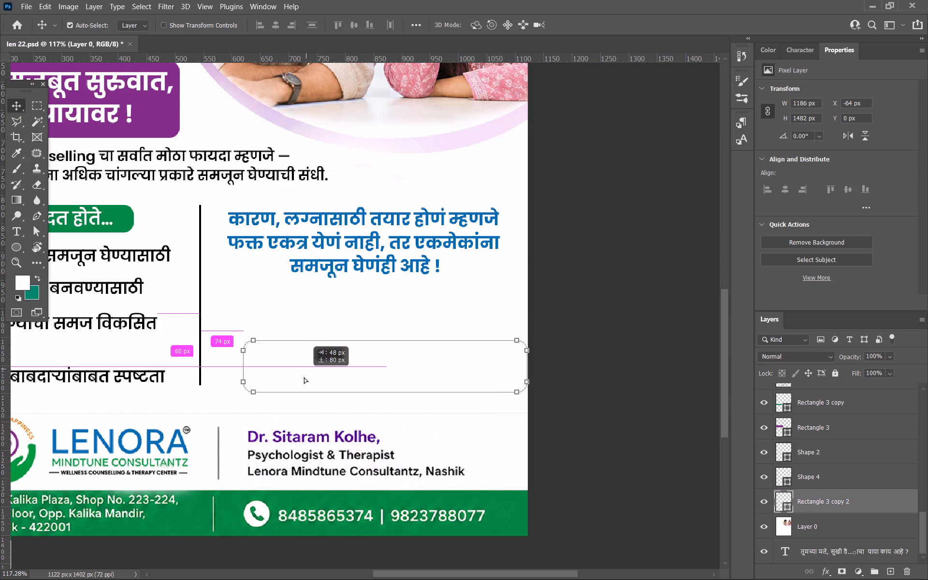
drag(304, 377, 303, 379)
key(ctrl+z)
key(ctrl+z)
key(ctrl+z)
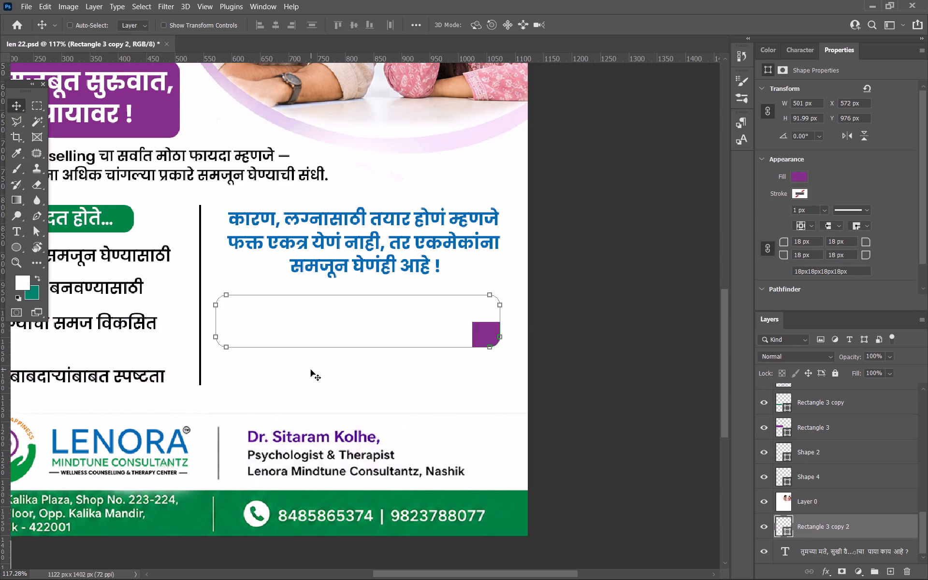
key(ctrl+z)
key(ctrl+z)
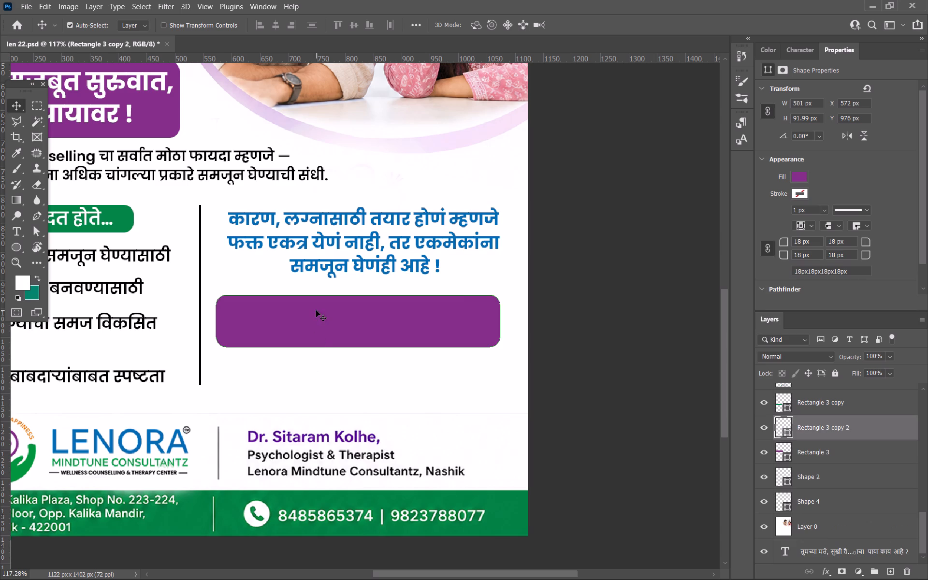
Try moving the banner copy lower, and undo back to before the banner's resize and the question's move to the bottom layer.
drag(316, 310, 321, 360)
drag(327, 308, 362, 308)
key(ctrl+z)
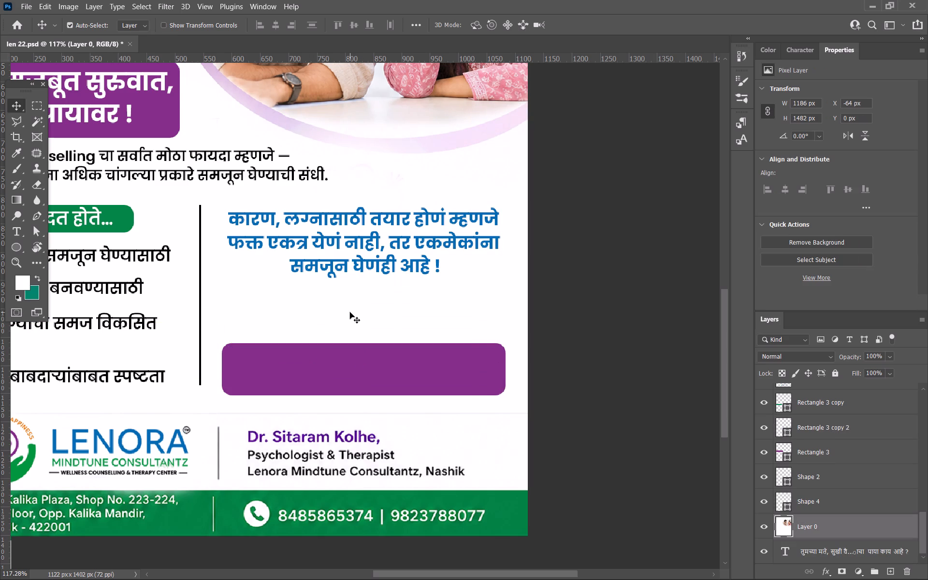
key(ctrl+z)
key(ctrl+z)
key(ctrl+z)
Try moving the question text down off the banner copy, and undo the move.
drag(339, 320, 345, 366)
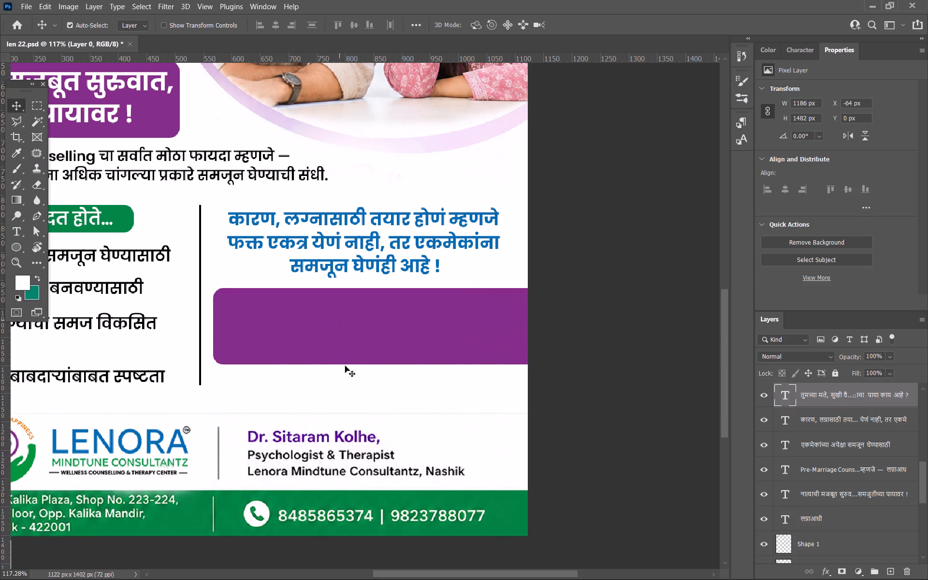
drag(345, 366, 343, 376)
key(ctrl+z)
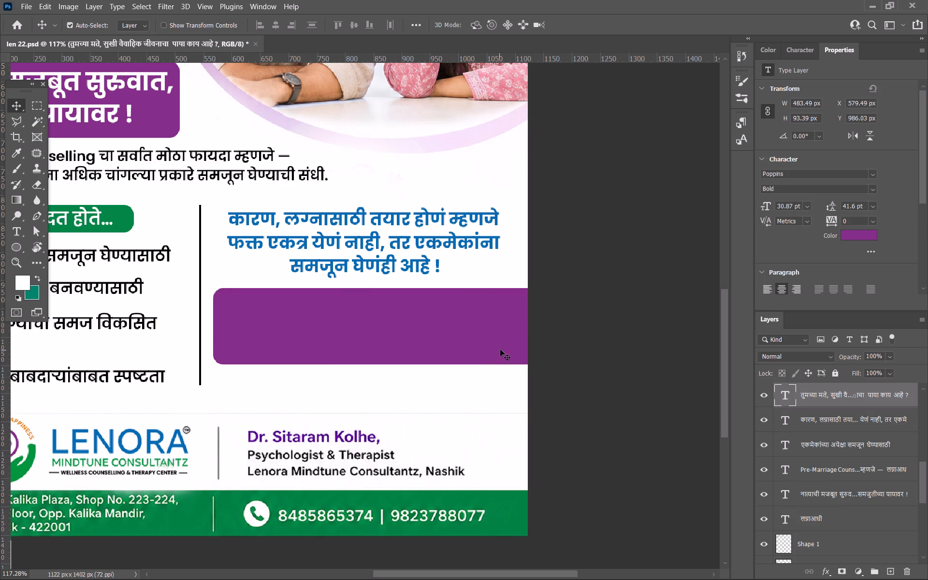
Recolour the question text over the banner copy with white sampled from the poster background.
key(i)
click(421, 381)
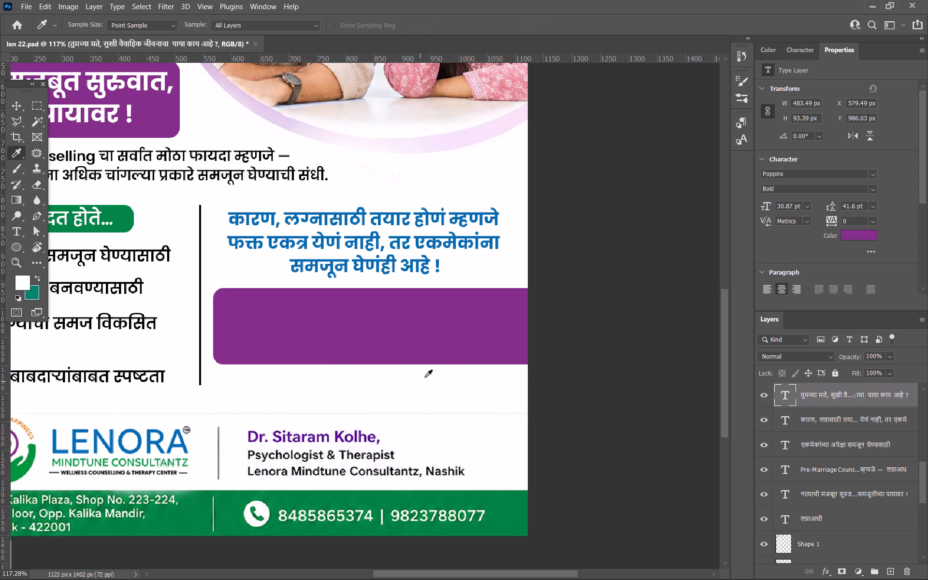
key(alt+BackSpace)
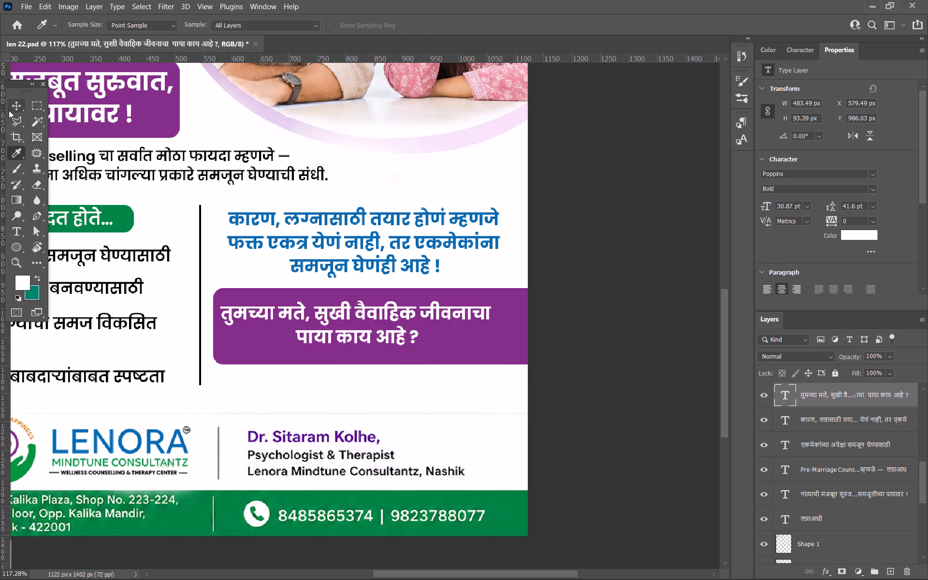
Resize the banner copy behind the question to about 506 × 98 px at X 567 px, Y 976 px.
click(9, 110)
click(444, 369)
click(520, 327)
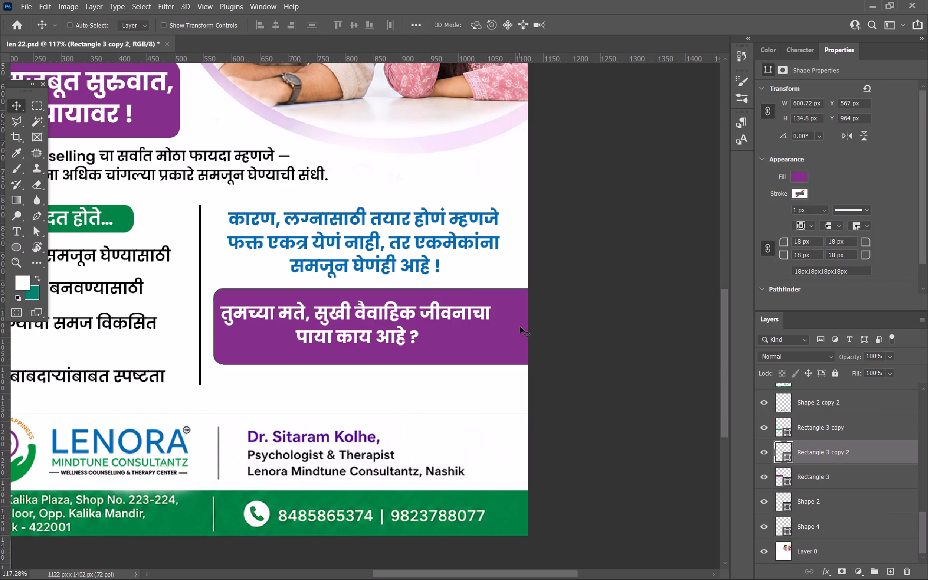
key(ctrl+t)
shift+drag(555, 322, 505, 343)
shift+drag(355, 368, 350, 352)
shift+drag(356, 289, 356, 297)
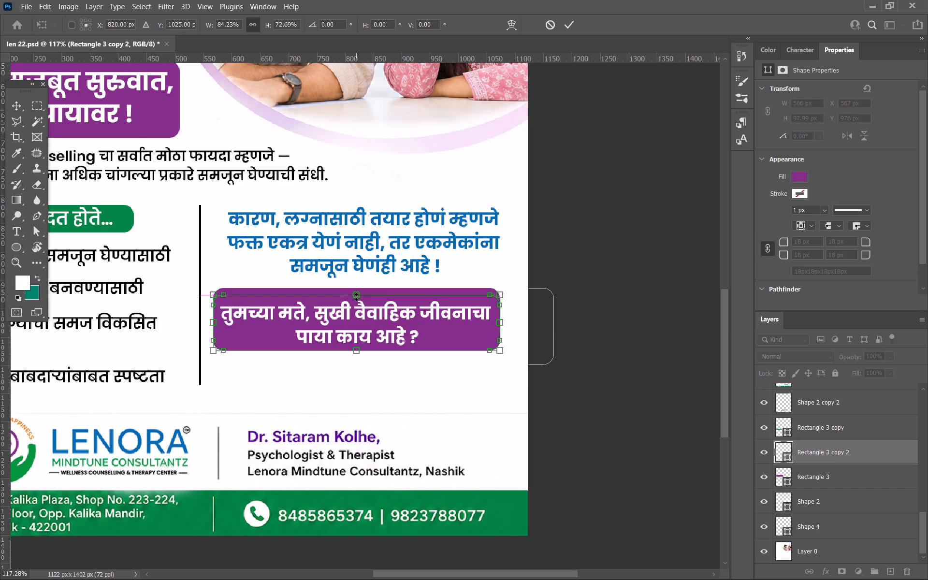
click(571, 28)
click(620, 373)
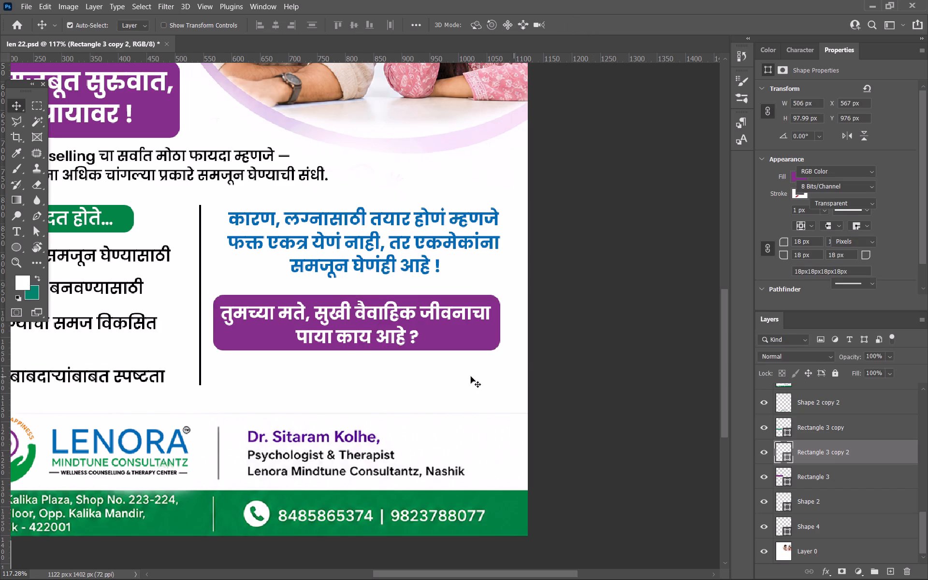
Scale the purple banner copy and its question text together to about 82.3% and place the banner near X 624 px, Y 969 px.
alt+scroll(365, 348, down, 2)
alt+scroll(362, 346, up, 3)
click(346, 334)
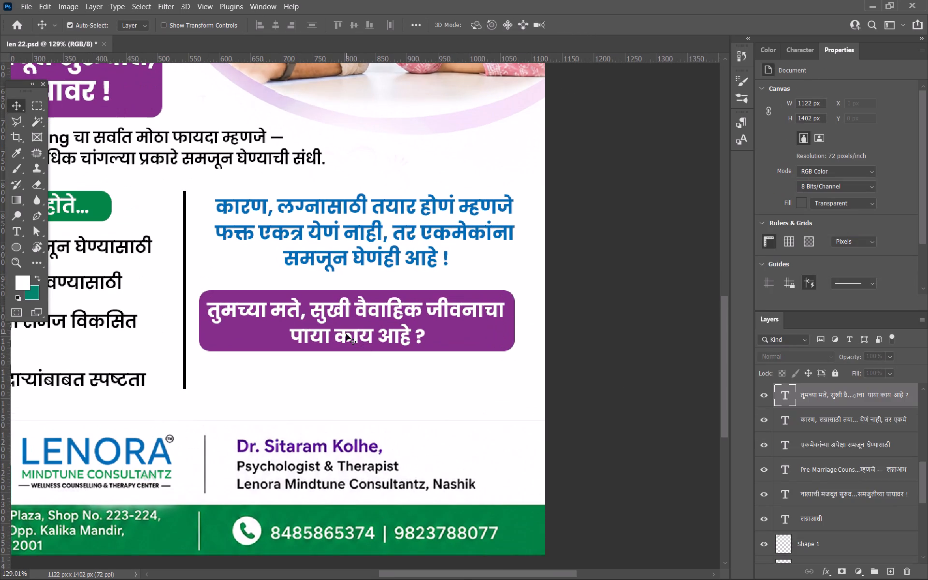
shift+click(211, 341)
alt+scroll(215, 339, up, 4)
key(ctrl+t)
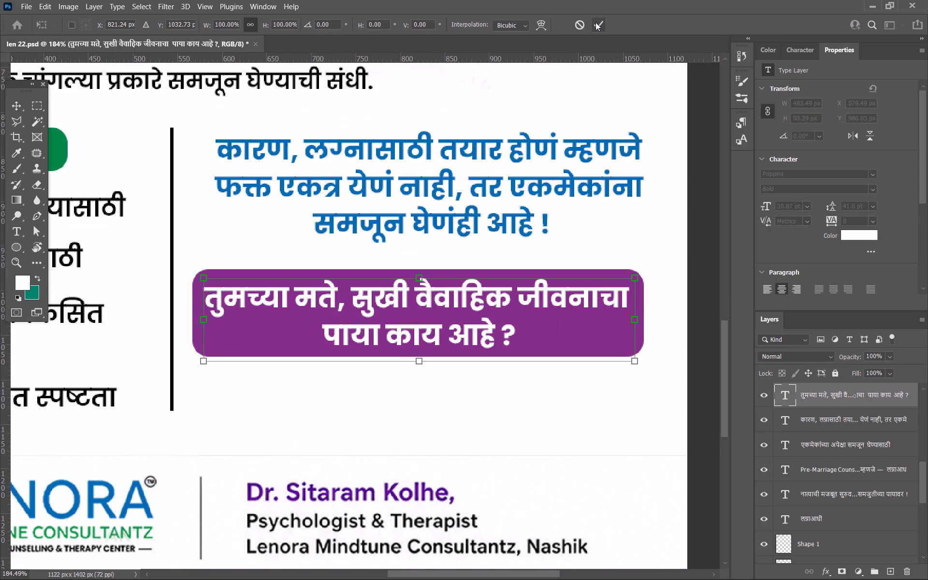
click(595, 22)
shift+click(196, 317)
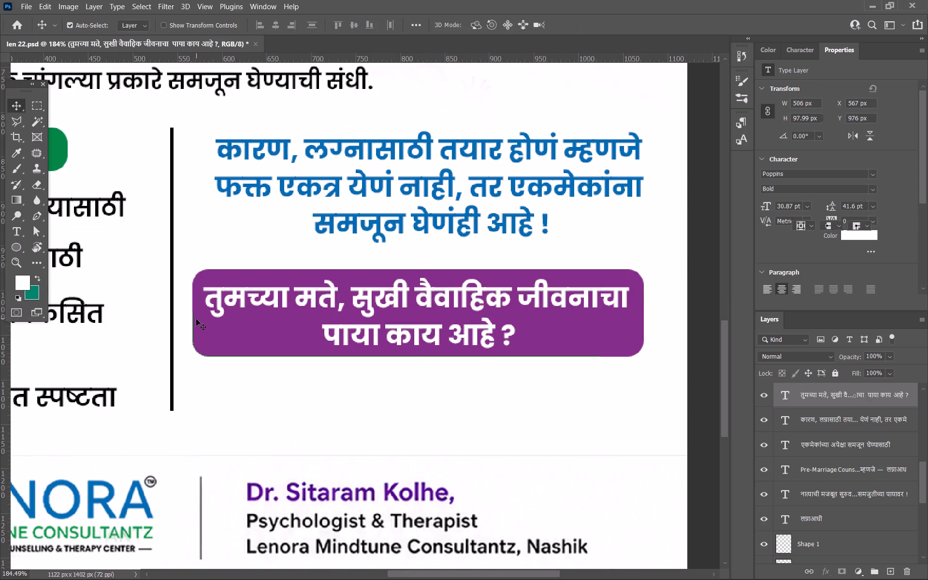
key(ctrl+t)
drag(422, 357, 415, 342)
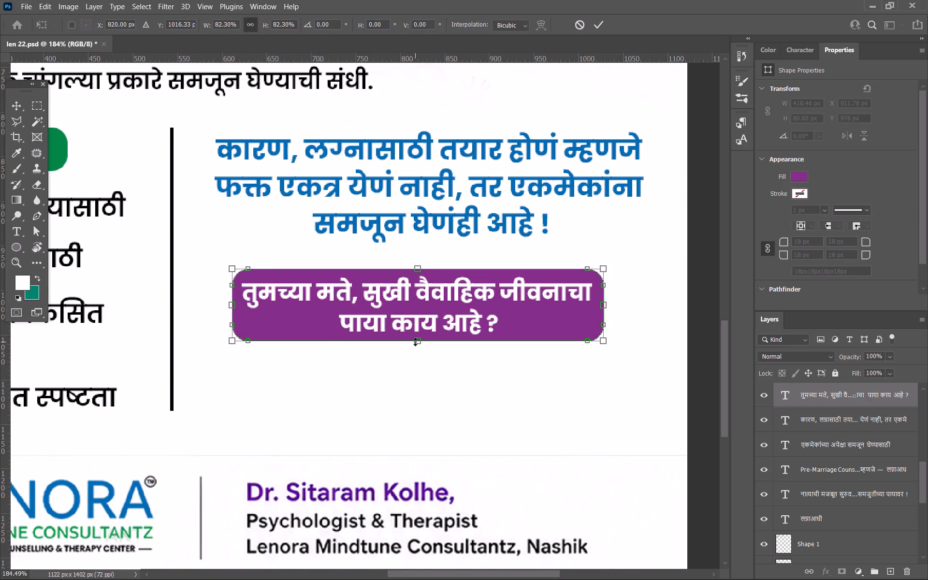
drag(423, 318, 432, 314)
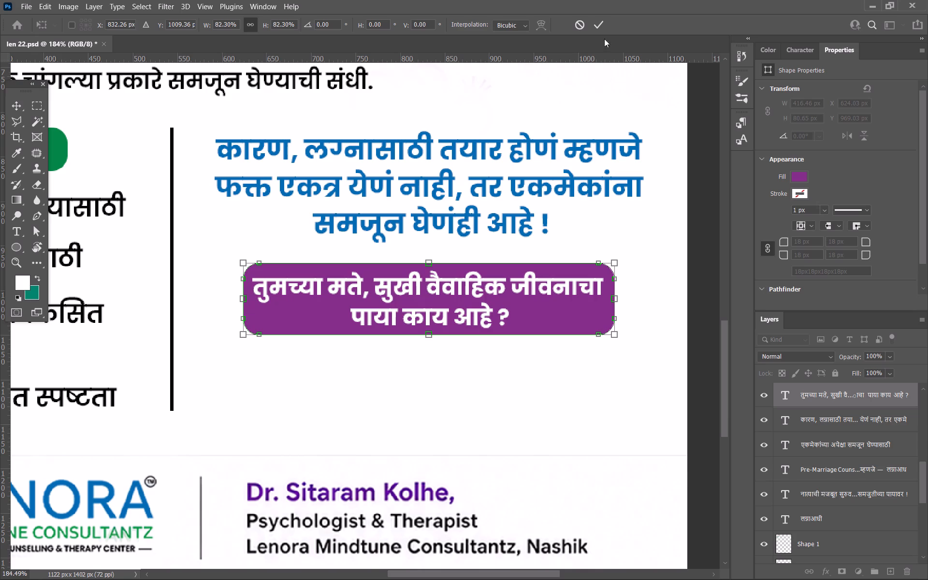
click(599, 26)
click(444, 375)
Switch to Chrome to check the reference counselling design in the ChatGPT conversation.
key(alt+Tab)
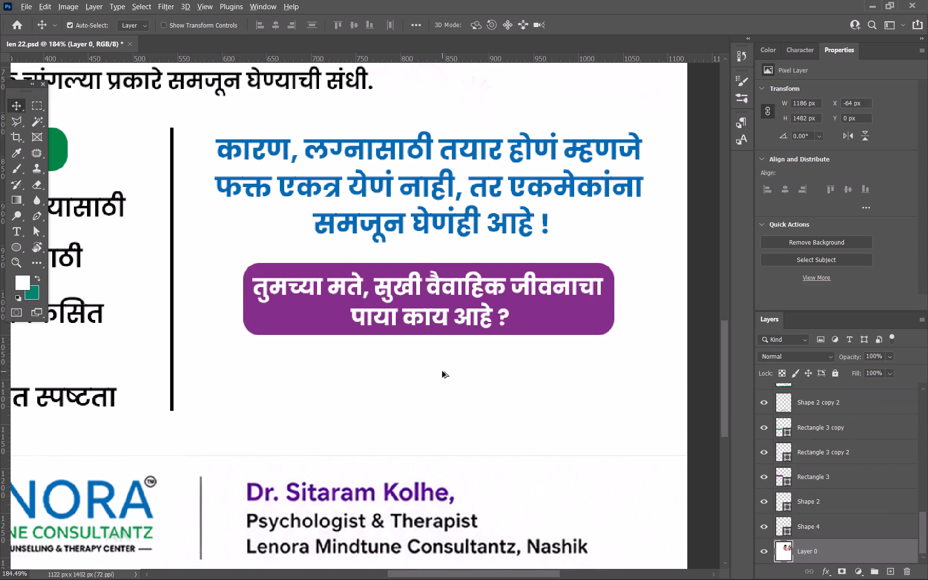
key(alt+Tab)
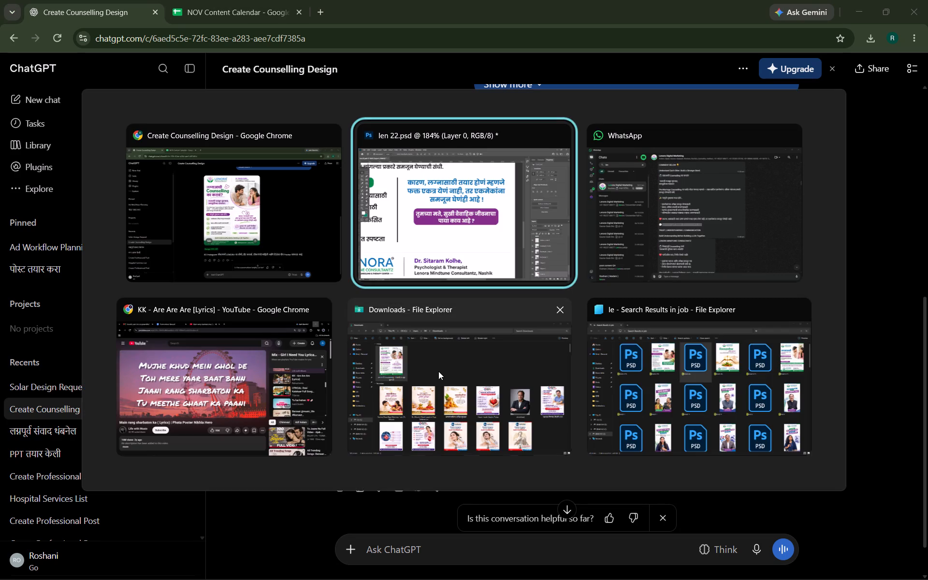
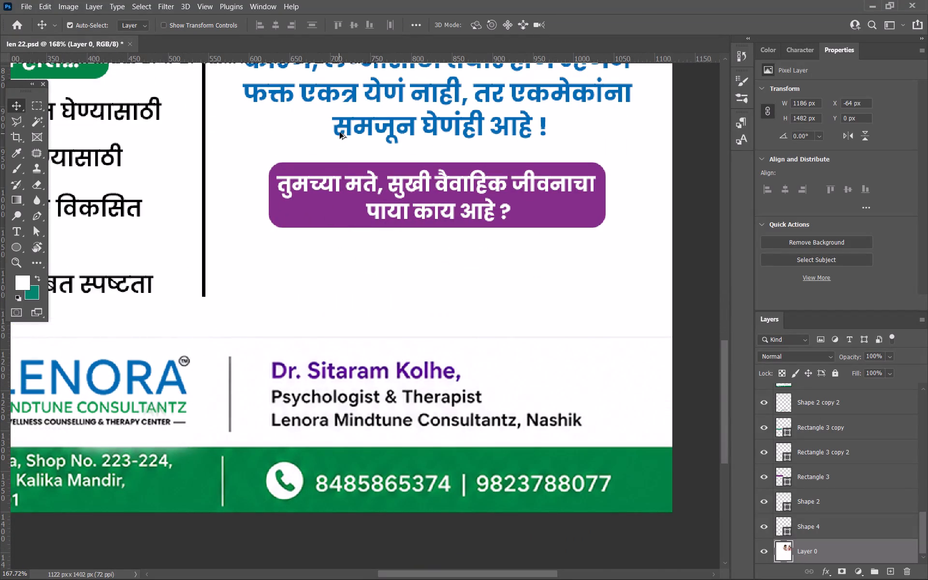
Duplicate the blue three-line closing paragraph below the purple question banner and recolour the copy black.
alt+drag(341, 130, 321, 299)
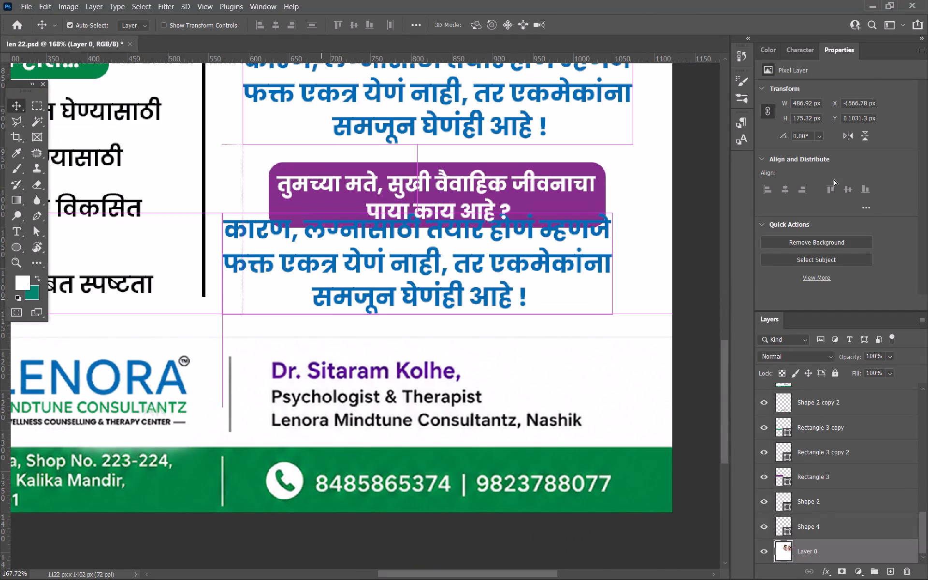
click(853, 238)
drag(568, 364, 540, 408)
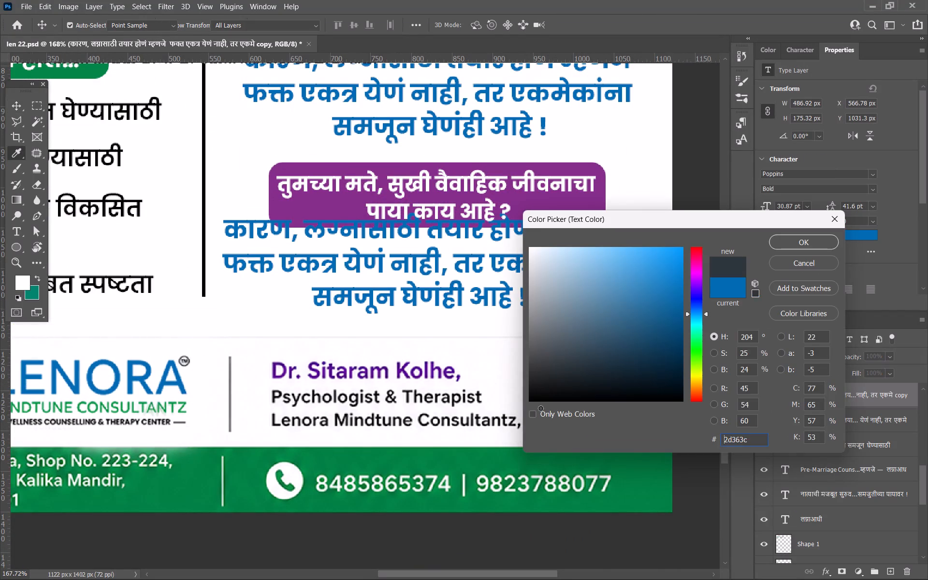
drag(540, 408, 523, 419)
click(792, 236)
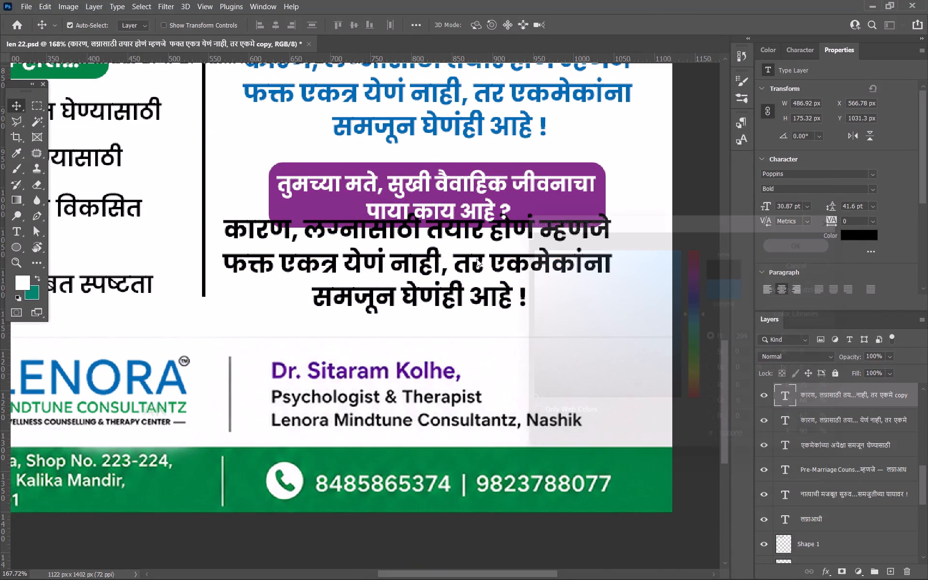
Replace the black copy's wording with the pasted text "TRUST | UNDERSTANDING | COMMUNICATION".
double_click(473, 260)
key(ctrl+v)
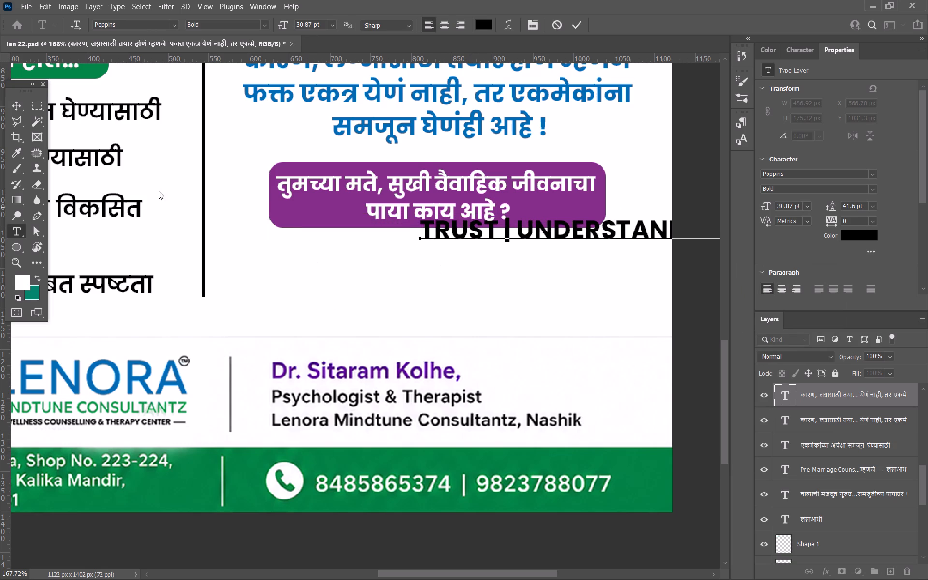
click(18, 104)
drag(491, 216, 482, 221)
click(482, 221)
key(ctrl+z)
Move the "TRUST | UNDERSTANDING | COMMUNICATION" line below the question banner, to about X 567 px, Y 1086 px.
drag(552, 231, 357, 269)
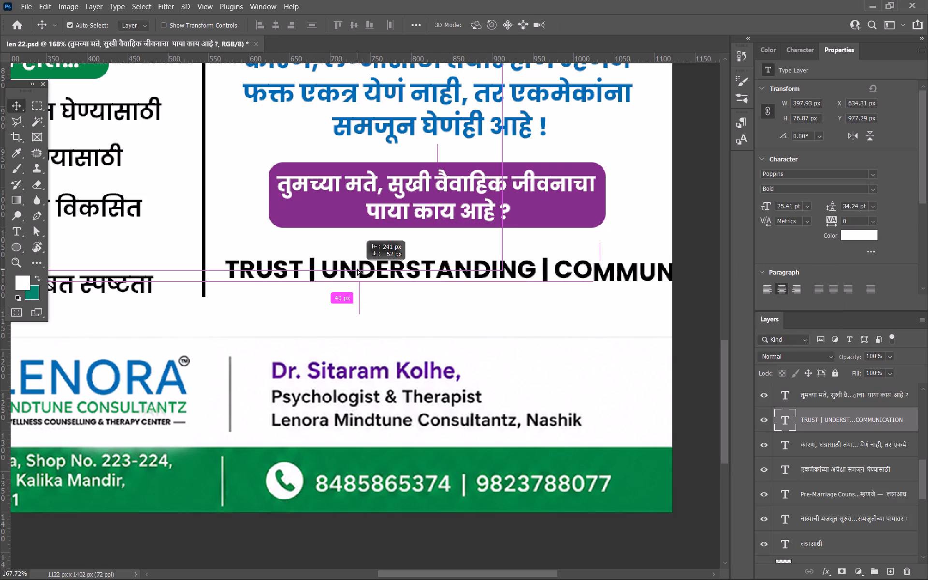
drag(357, 269, 355, 269)
alt+scroll(355, 269, down, 1)
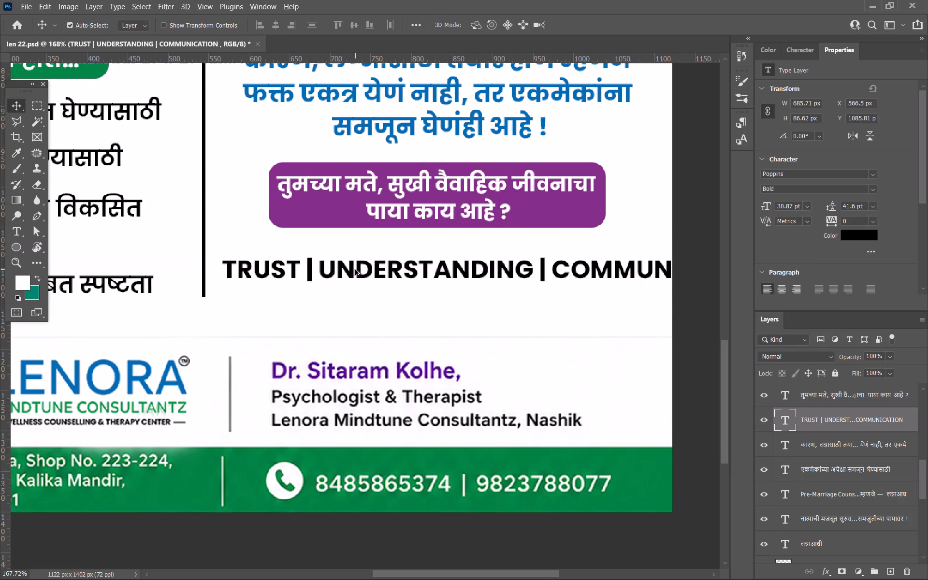
Scale the TRUST | UNDERSTANDING | COMMUNICATION line to about 527 px wide and place it below the purple banner at X 566, Y 1073 px.
scroll(355, 269, up, 1)
key(ctrl+t)
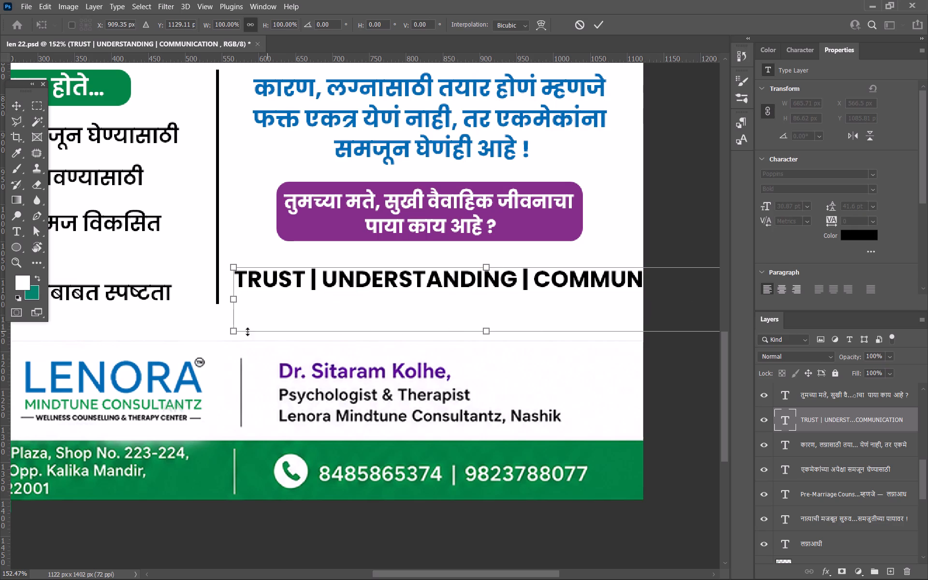
drag(234, 332, 410, 306)
drag(518, 280, 352, 272)
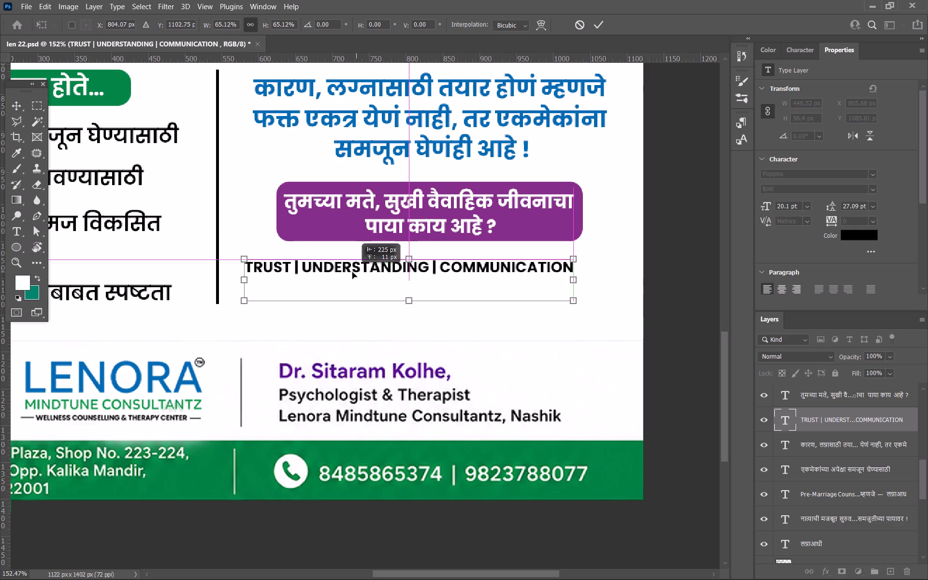
drag(352, 272, 376, 270)
drag(265, 300, 231, 322)
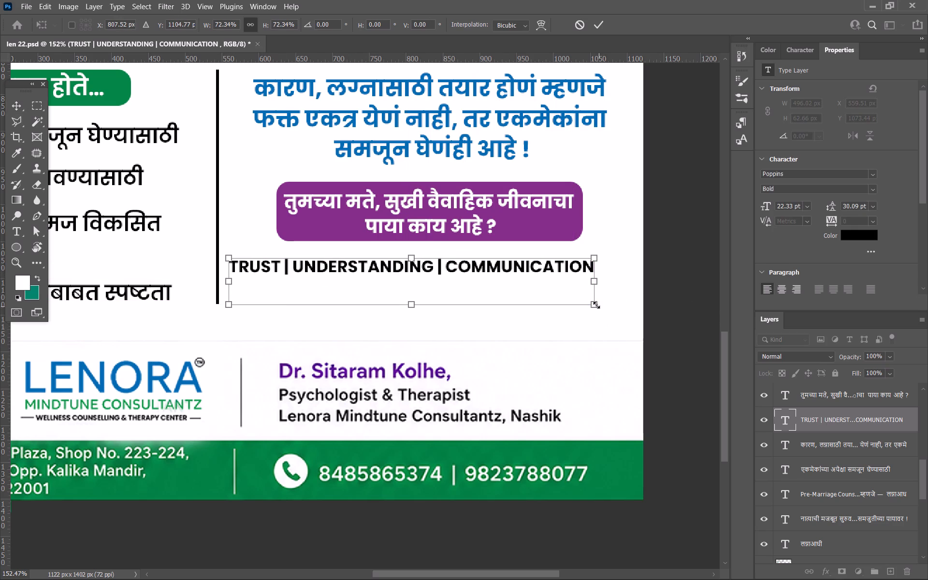
drag(596, 305, 617, 324)
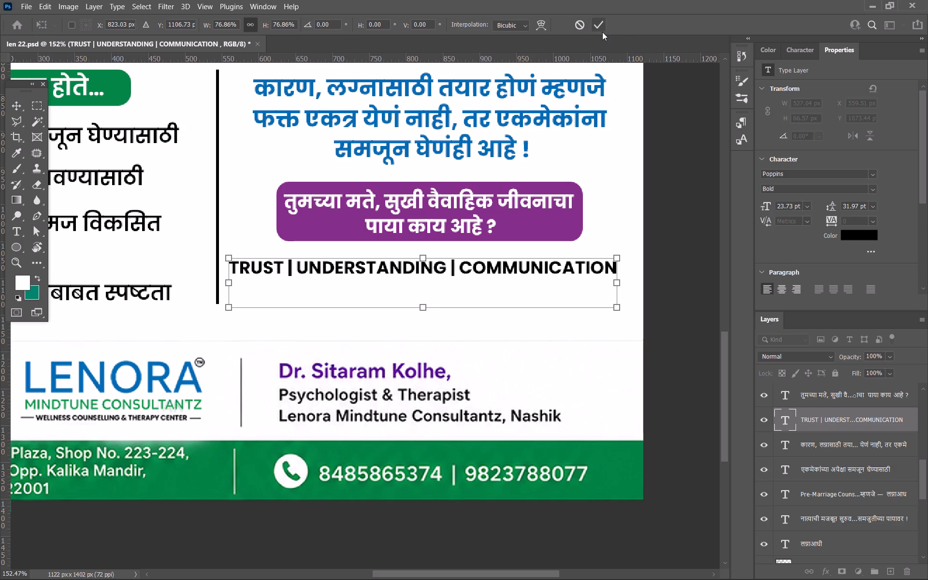
click(602, 32)
key(Right)
key(Right)
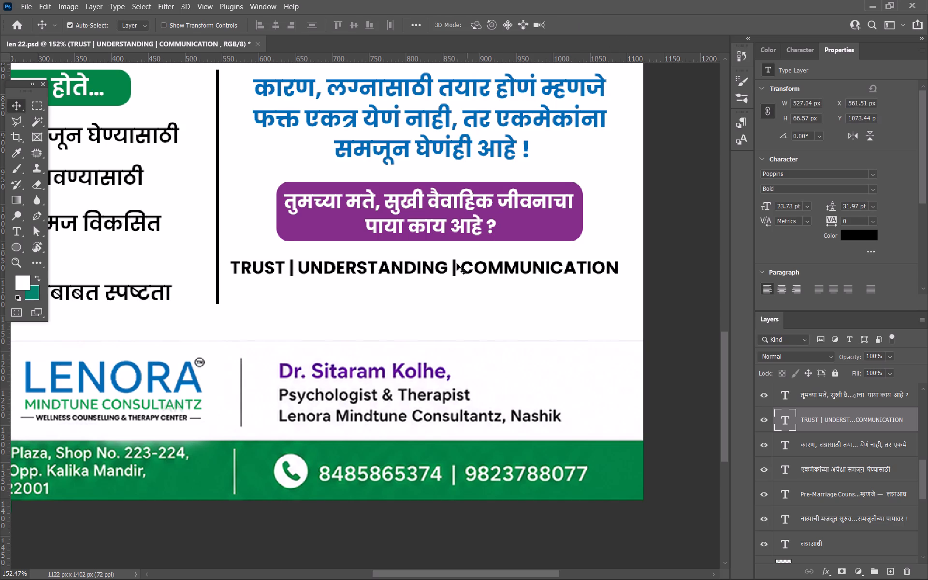
key(Right)
key(Right)
key(Right)
key(Right)
Add an extra space before and after both vertical separators in the TRUST | UNDERSTANDING | COMMUNICATION line.
double_click(454, 275)
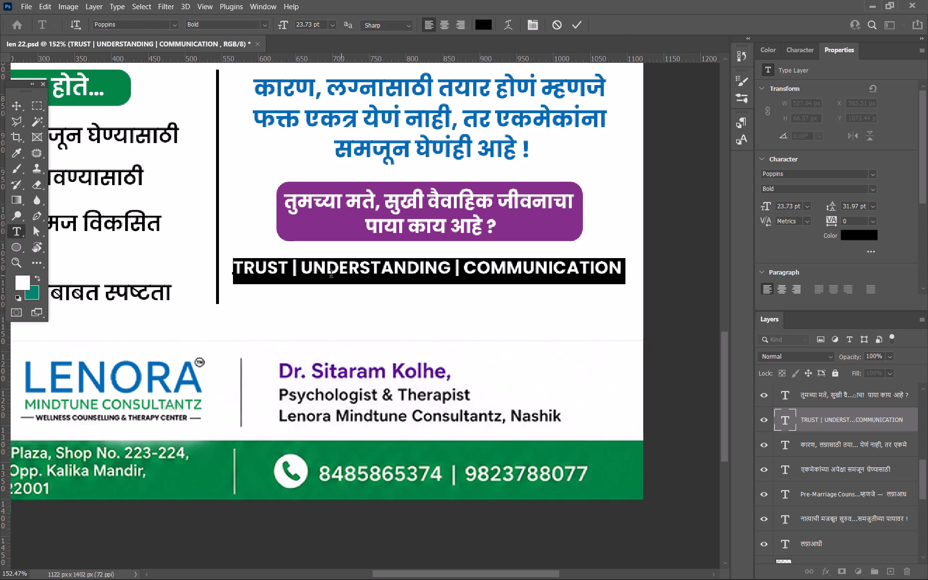
click(304, 273)
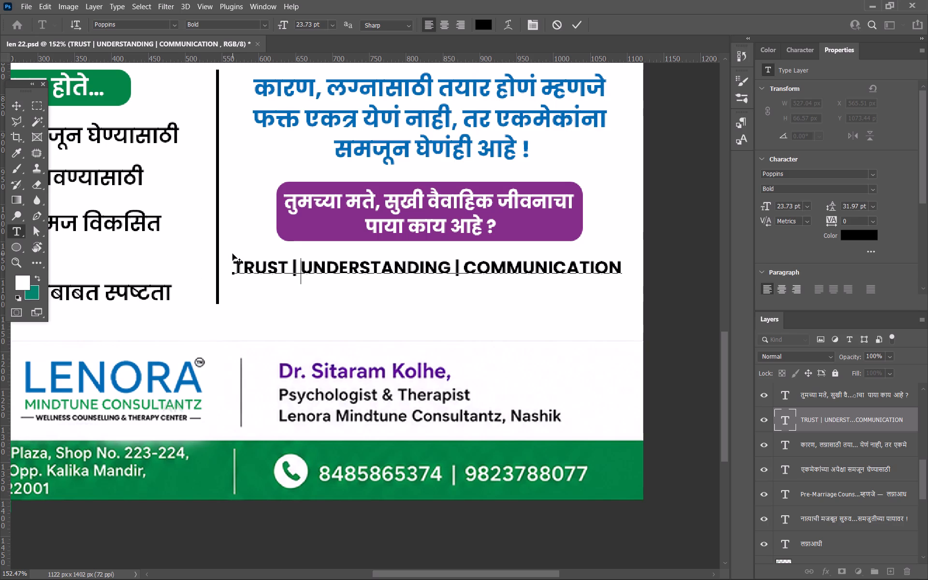
key(space)
click(288, 274)
key(space)
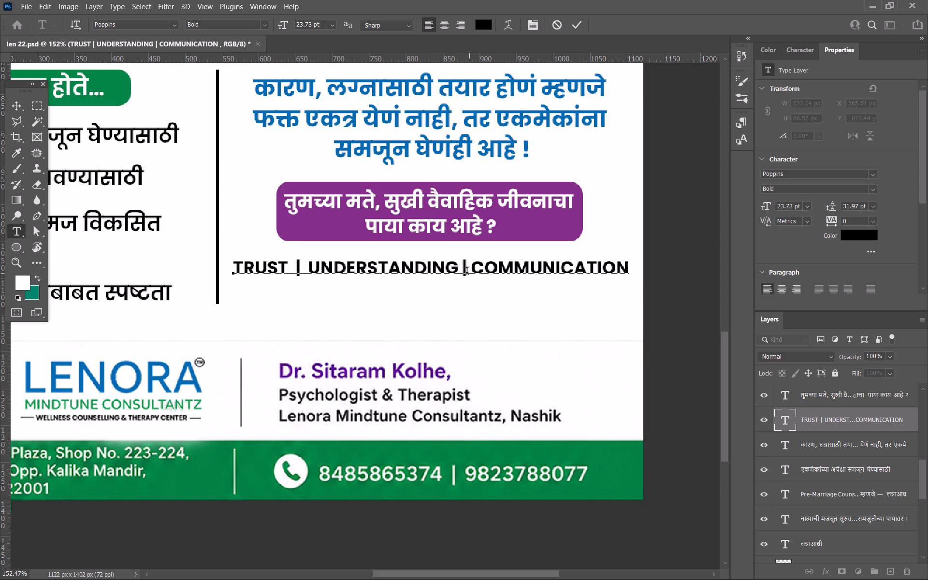
click(463, 272)
key(space)
click(476, 272)
key(space)
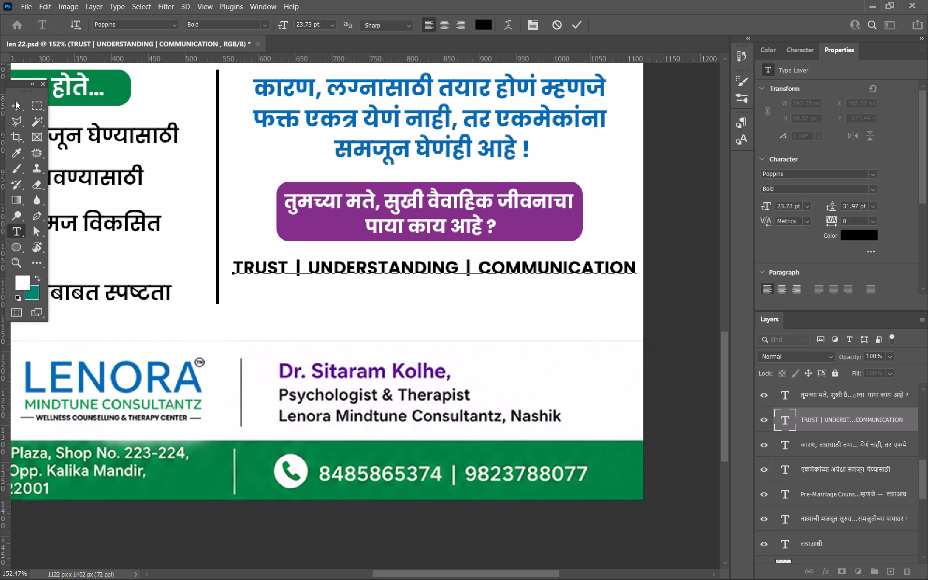
click(15, 101)
Shift the TRUST | UNDERSTANDING | COMMUNICATION line slightly up to about X 567, Y 1070 px, and check the whole poster.
alt+scroll(461, 264, up, 1)
drag(400, 266, 397, 265)
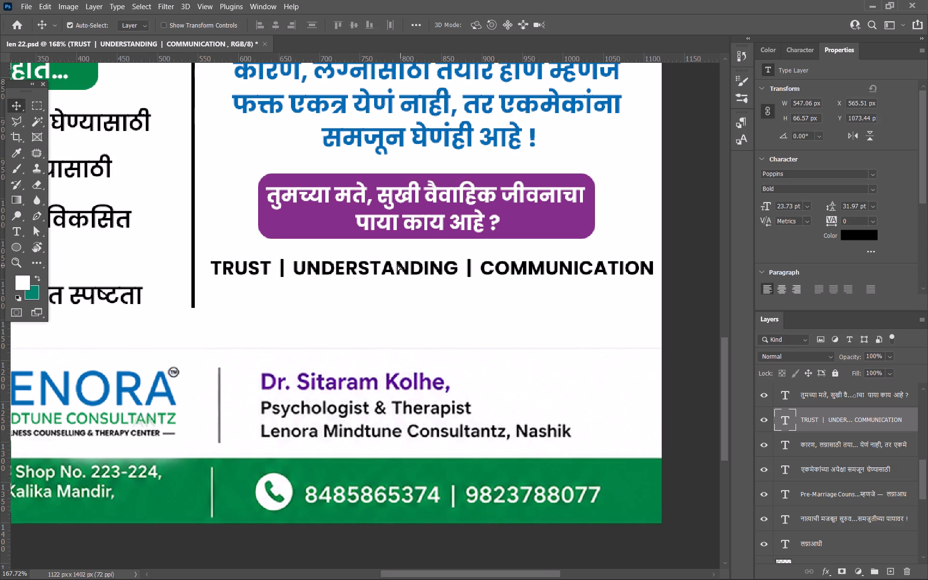
drag(397, 265, 395, 261)
drag(395, 261, 402, 264)
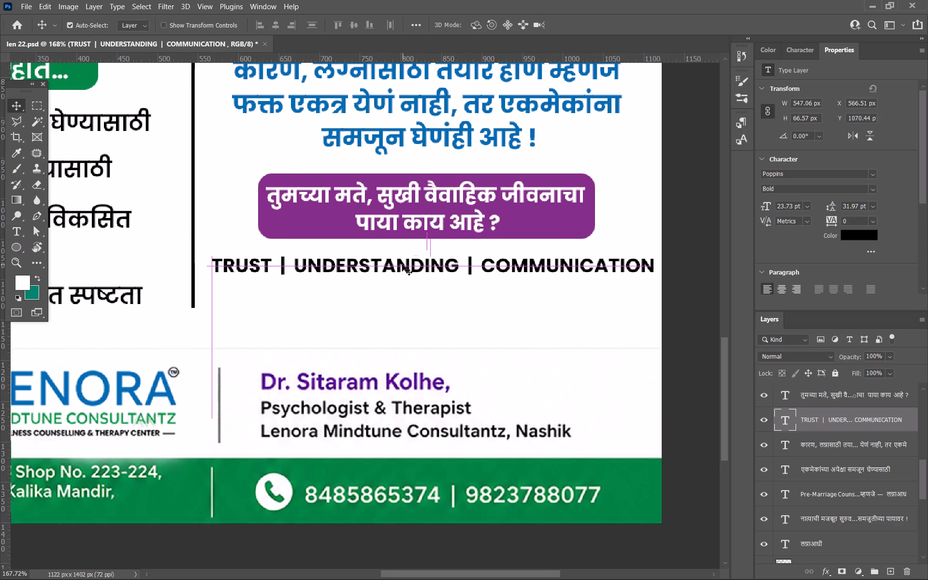
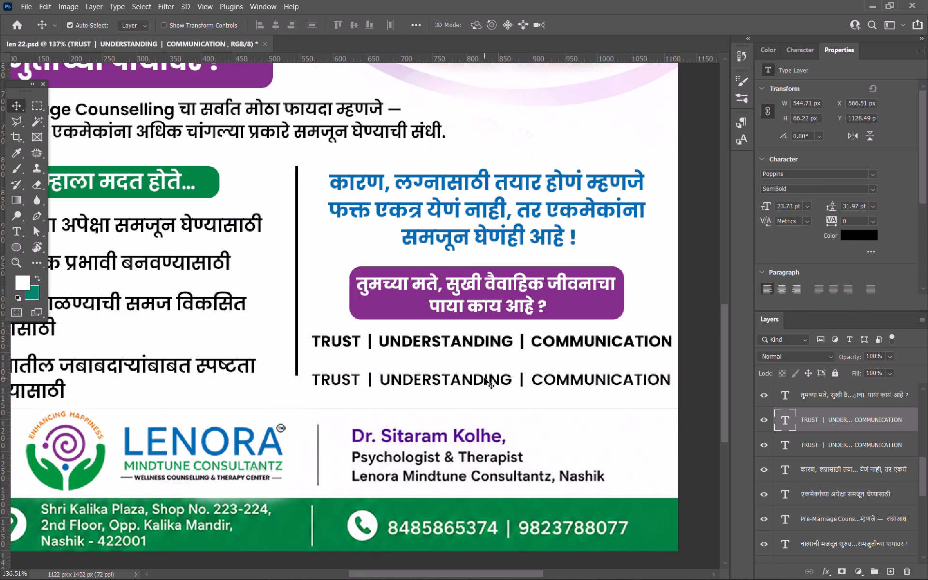
key(ctrl+v)
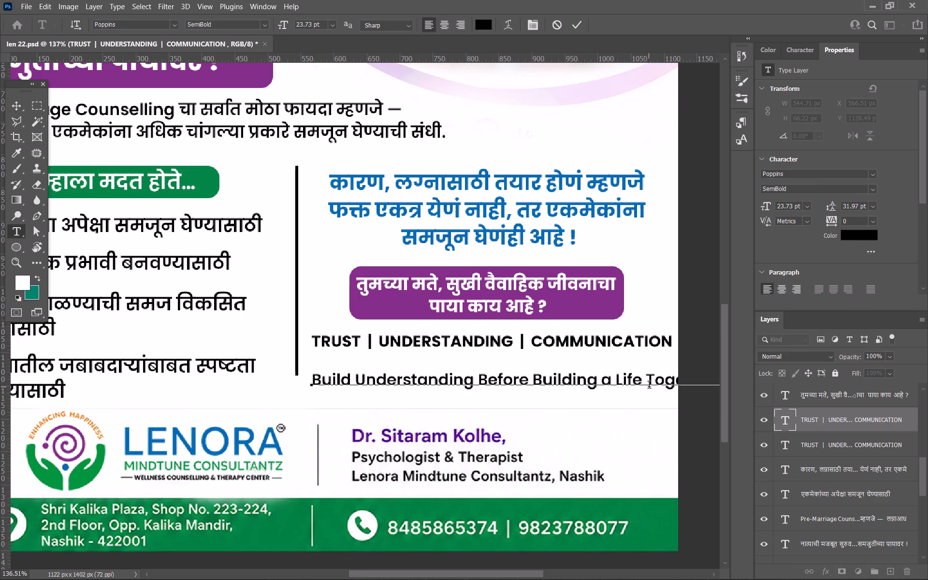
click(649, 386)
key(Return)
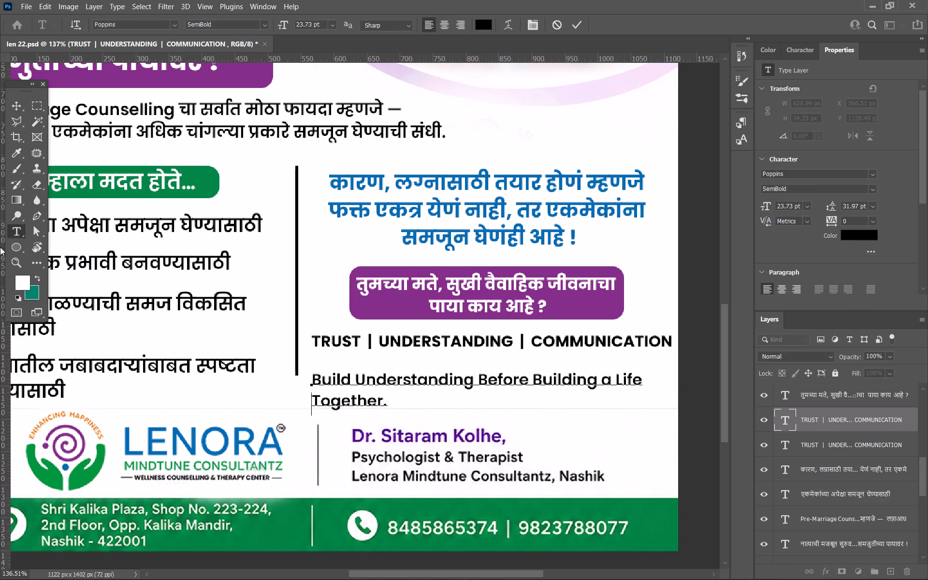
click(17, 107)
Centre-align the Build Understanding text and position it under the TRUST line at about X 585, Y 1122 px.
alt+scroll(380, 374, up, 1)
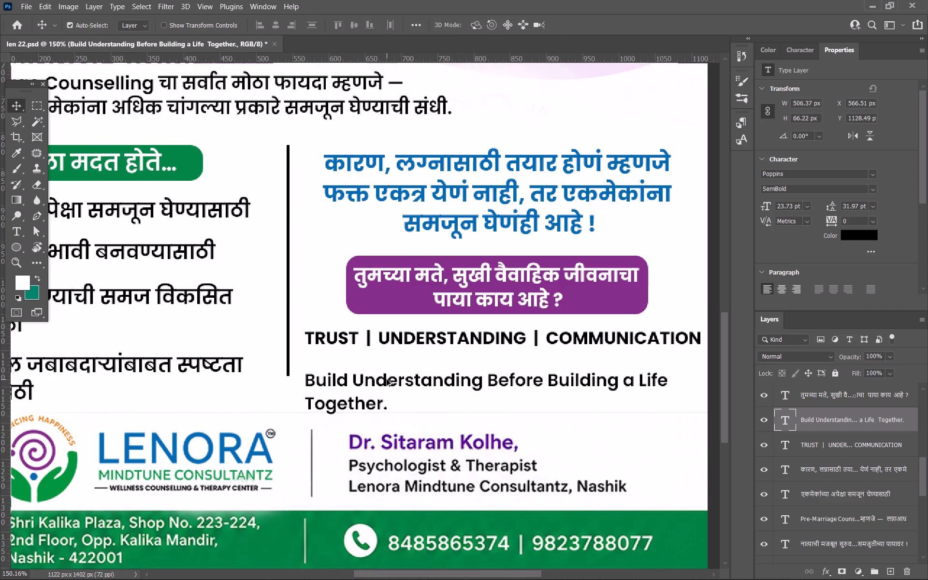
drag(387, 379, 388, 375)
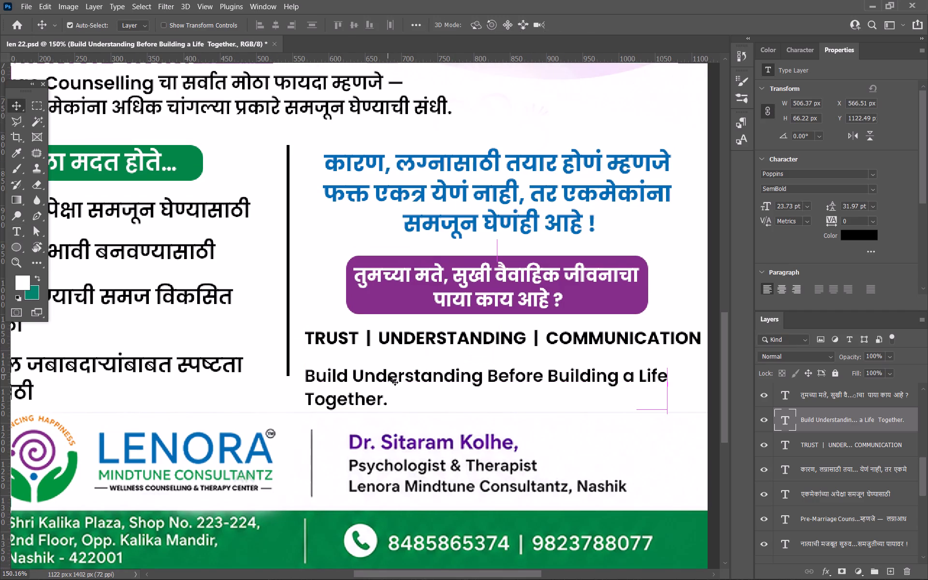
double_click(388, 375)
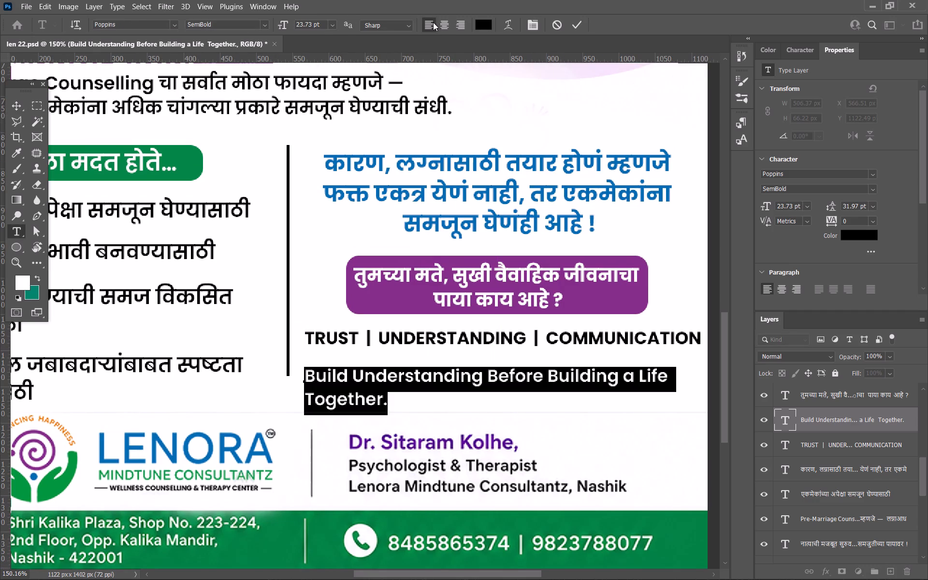
click(440, 28)
click(13, 101)
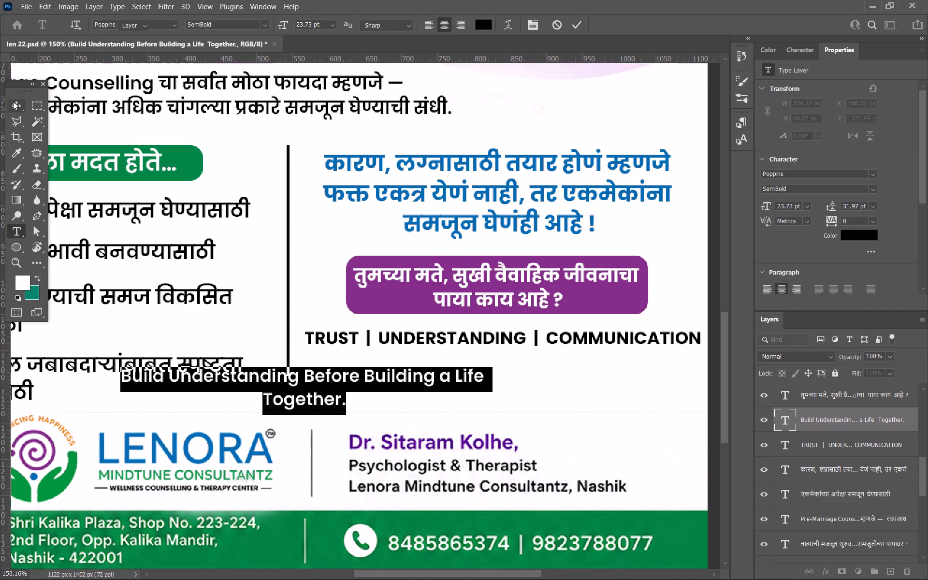
alt+scroll(308, 348, down, 2)
drag(293, 374, 327, 374)
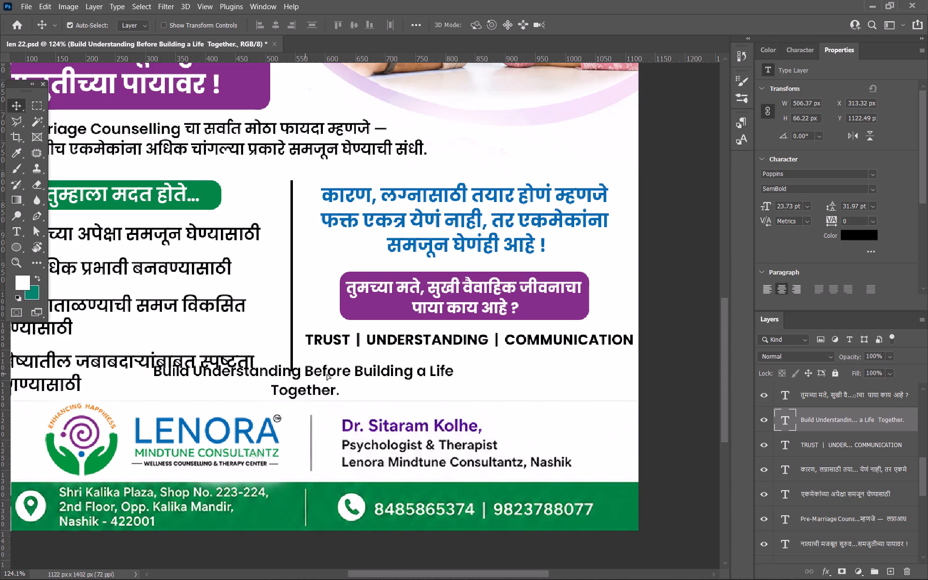
drag(327, 374, 457, 378)
alt+scroll(284, 367, up, 1)
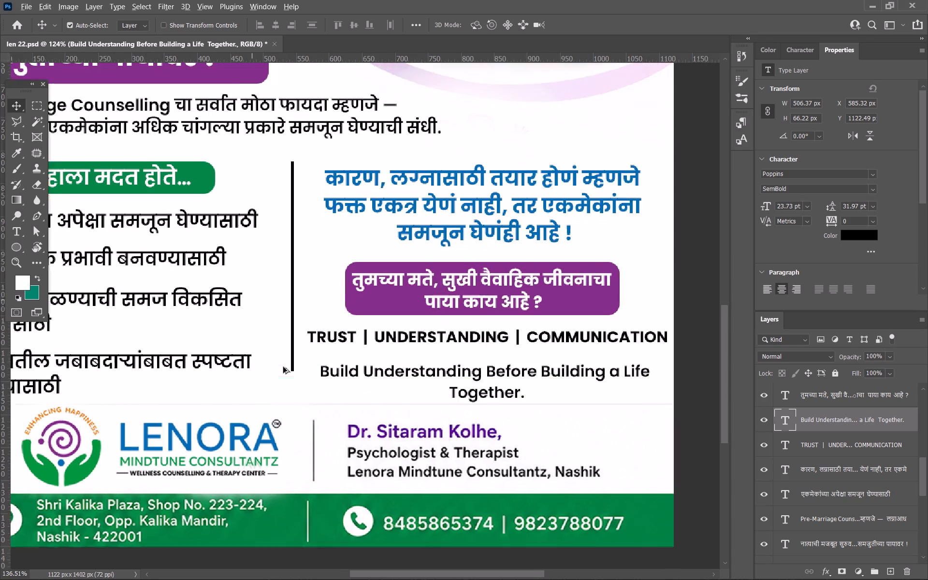
Stretch the vertical divider line between the two columns downward to about 106.6% of its height.
alt+scroll(283, 367, up, 1)
click(293, 367)
key(ctrl+t)
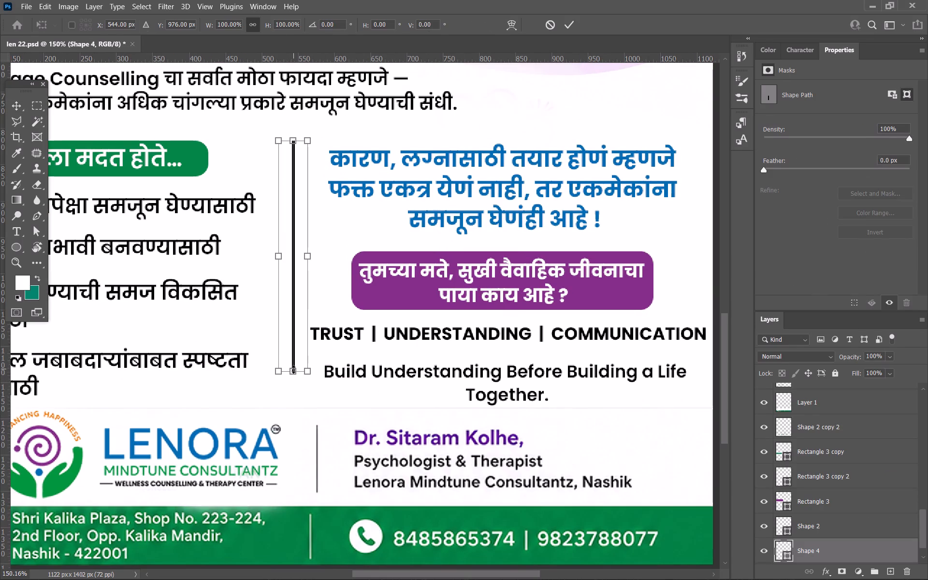
shift+drag(293, 375, 299, 393)
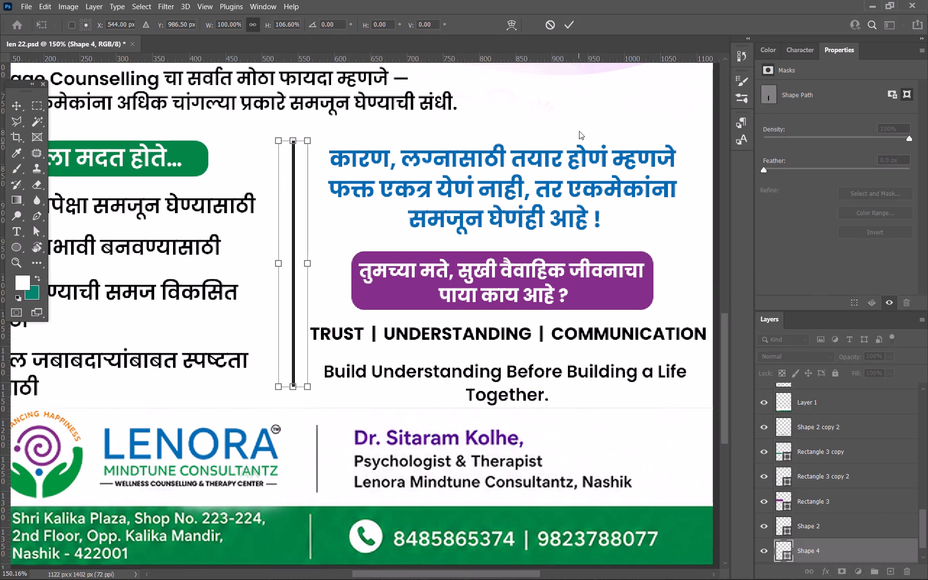
click(568, 30)
alt+scroll(383, 195, down, 4)
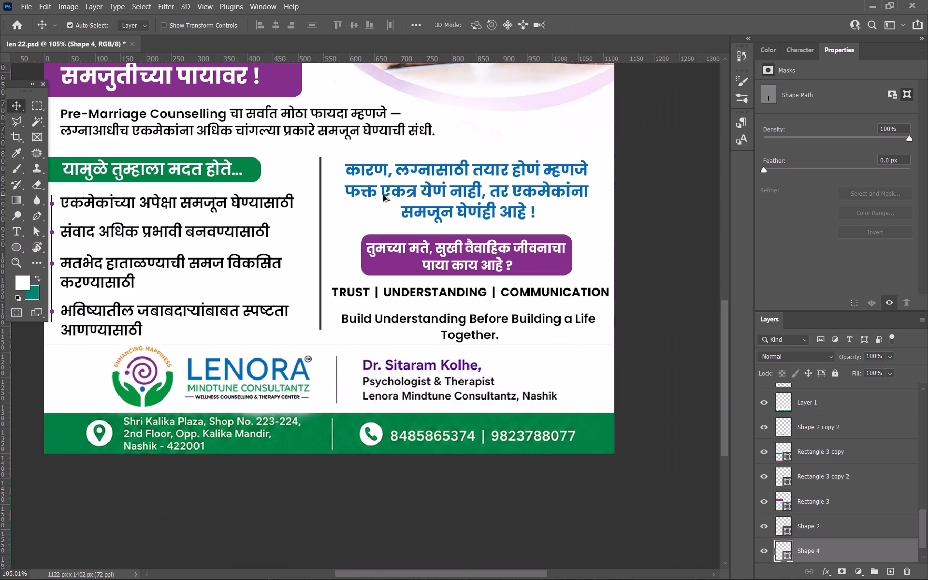
Nudge the vertical divider line about 10 px left and 7 px down, and deselect it.
key(Down)
key(Down)
key(Down)
key(Down)
key(Left)
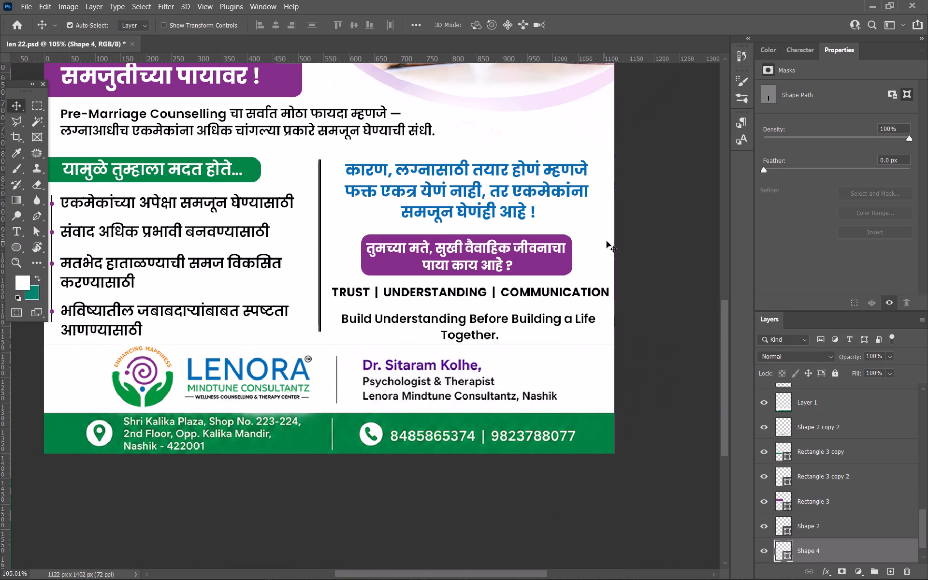
key(Left)
key(Down)
key(Left)
key(Left)
key(Left)
key(Left)
key(Down)
key(Down)
key(Left)
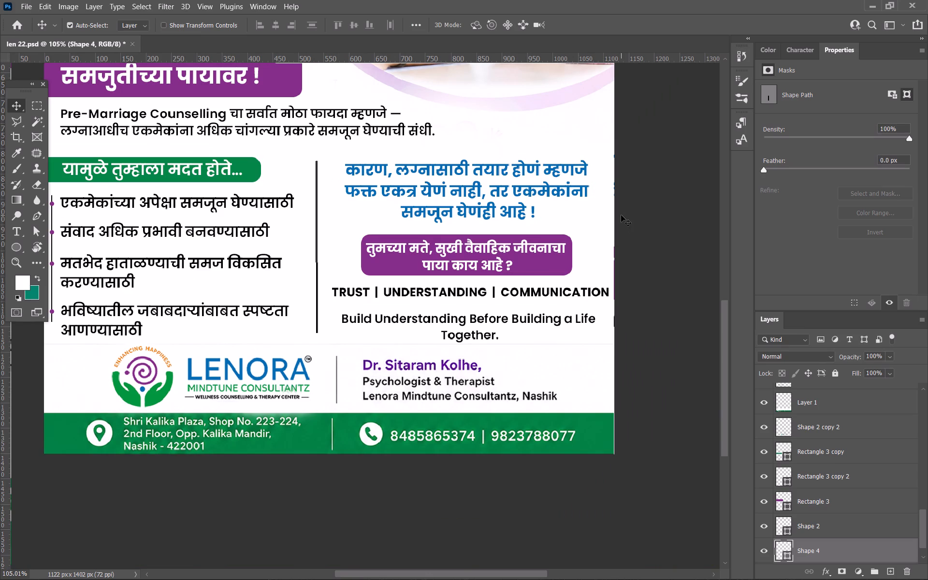
key(Left)
key(Left)
key(Left)
key(Down)
key(Up)
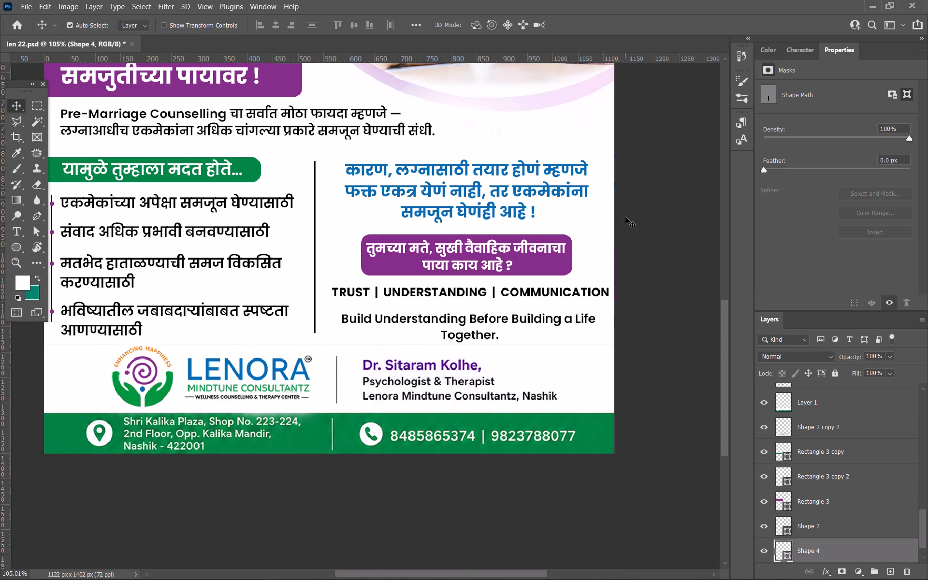
click(625, 217)
Shift the blue three-line Marathi text 8 px to the left.
alt+scroll(458, 185, up, 4)
drag(463, 165, 455, 165)
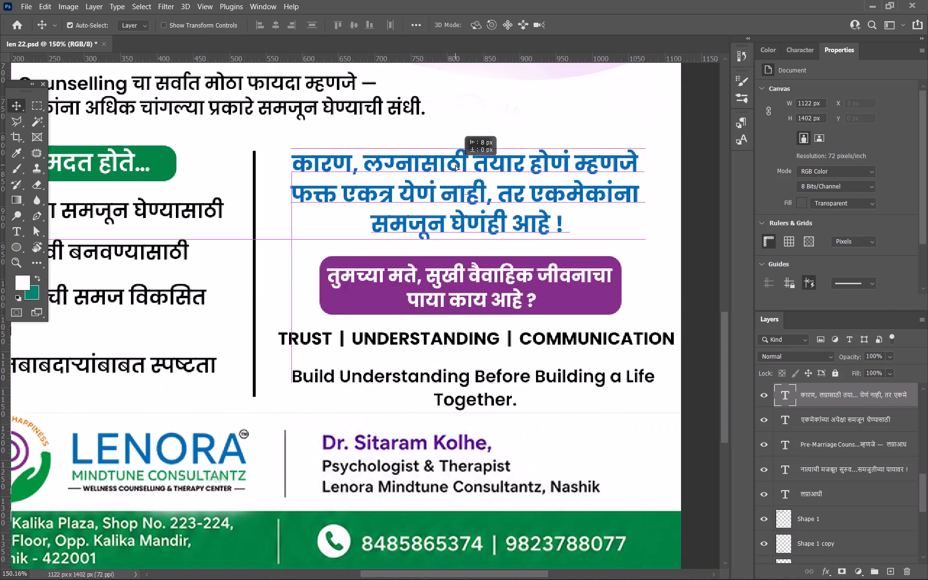
Move the purple question banner together with its text slightly left and up, placing the banner at about X 614, Y 965 px.
click(472, 281)
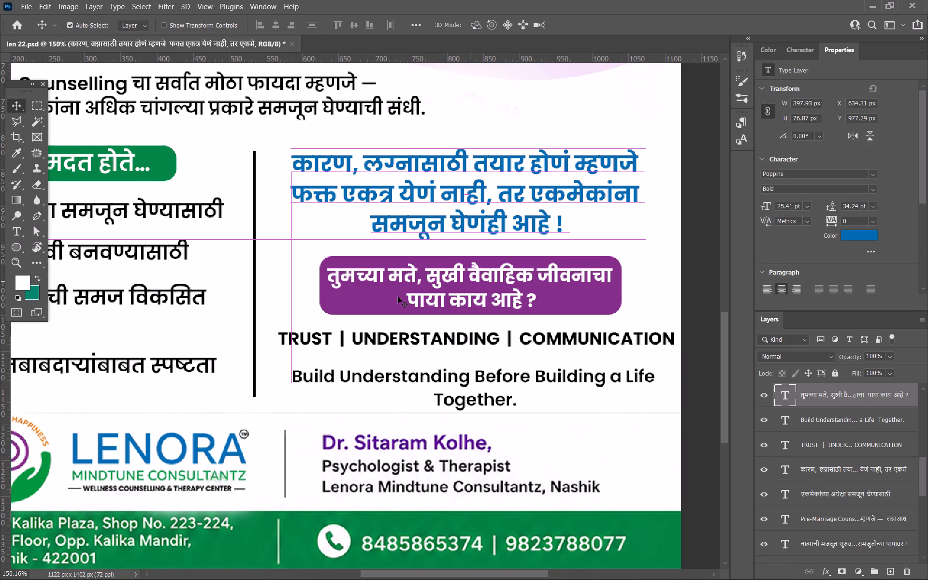
shift+click(322, 304)
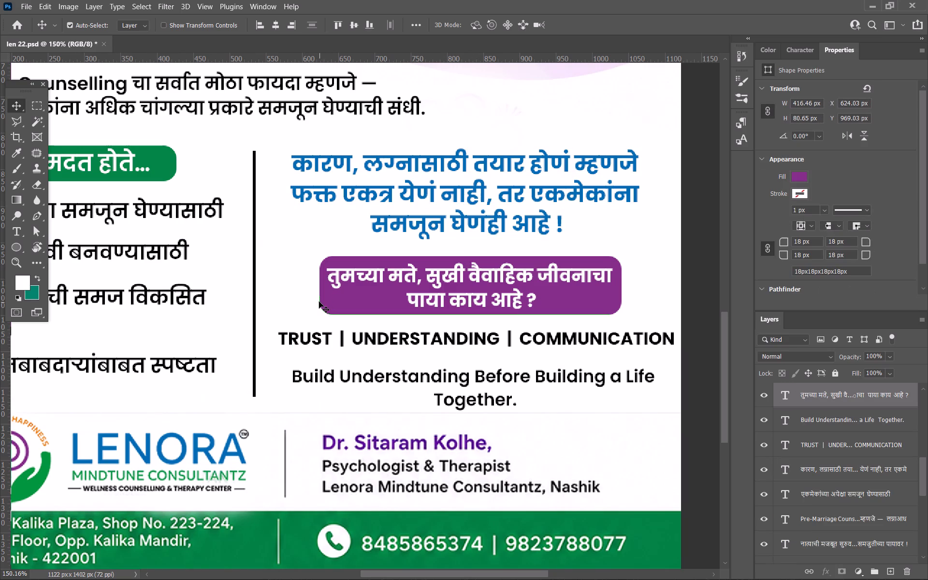
key(Left)
key(Left)
key(Left)
key(Left)
key(Left)
key(Left)
key(Left)
key(Left)
key(Left)
key(Left)
key(Left)
key(Left)
key(Left)
key(Left)
key(Left)
key(Left)
key(Left)
key(Left)
key(Left)
key(Left)
key(Up)
key(Up)
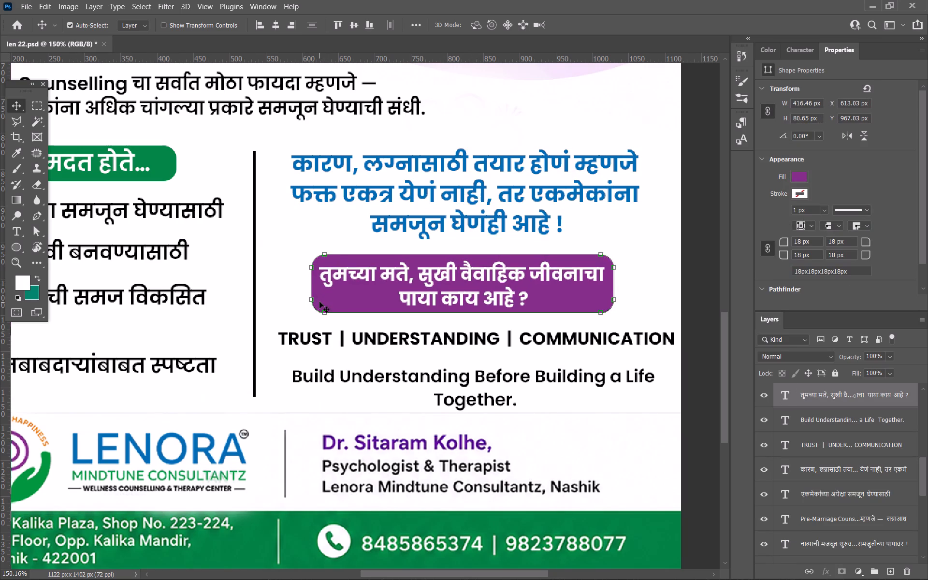
key(Up)
key(Up)
key(Right)
key(Right)
key(Left)
Nudge the TRUST | UNDERSTANDING | COMMUNICATION line about 11 px left and 6 px up beneath the purple banner.
click(408, 340)
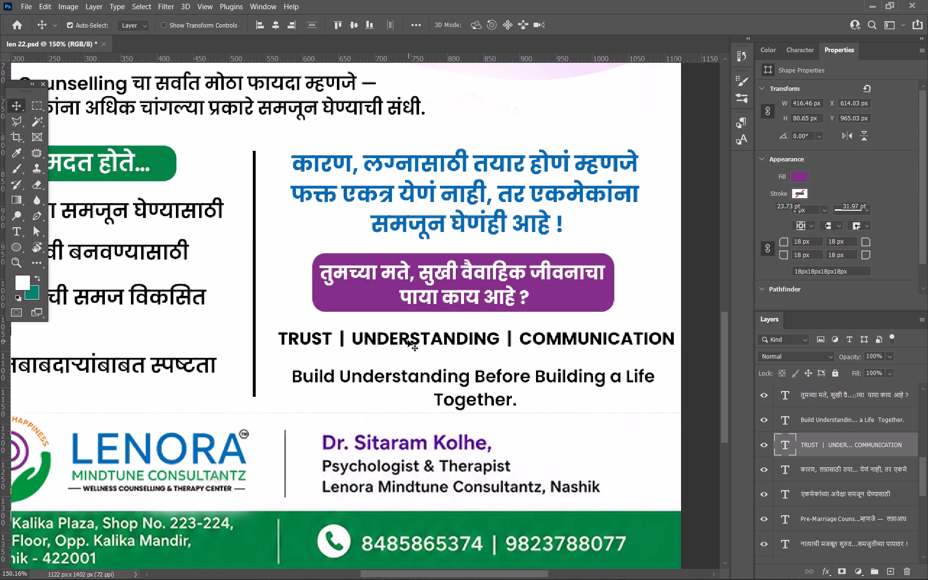
key(Up)
key(Up)
key(Up)
key(Up)
key(Up)
key(Left)
key(Left)
key(Left)
key(Left)
key(Left)
key(Left)
key(Left)
key(Left)
key(Left)
key(Left)
key(Left)
key(Left)
key(Left)
key(Left)
key(Left)
key(Left)
key(Left)
key(Left)
key(Left)
key(Left)
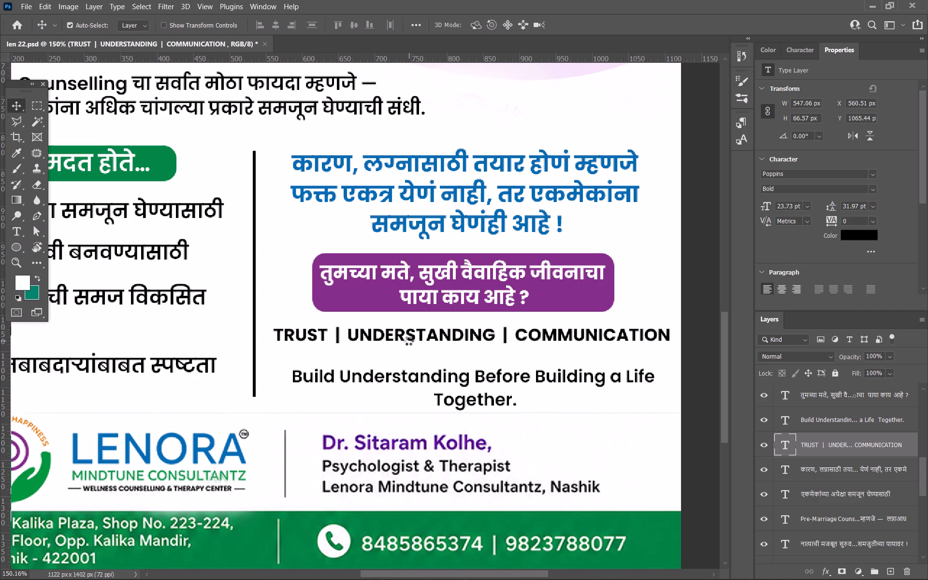
key(Up)
Nudge the Build Understanding text up and about 5 px left beneath the TRUST line, to about X 580, Y 1111 px.
click(422, 377)
key(Up)
key(Up)
key(Up)
key(Up)
key(Up)
key(Up)
key(Up)
key(Up)
key(Up)
key(Up)
key(Up)
key(Up)
key(Up)
key(Up)
key(Up)
key(Up)
key(Up)
key(Up)
key(Up)
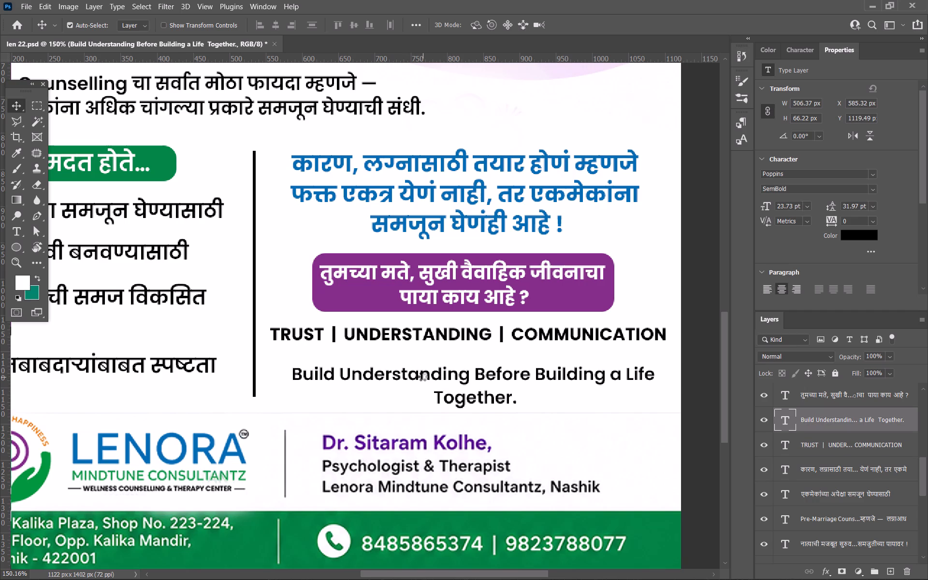
key(Left)
key(Left)
key(Up)
key(Up)
key(Up)
key(Left)
key(Left)
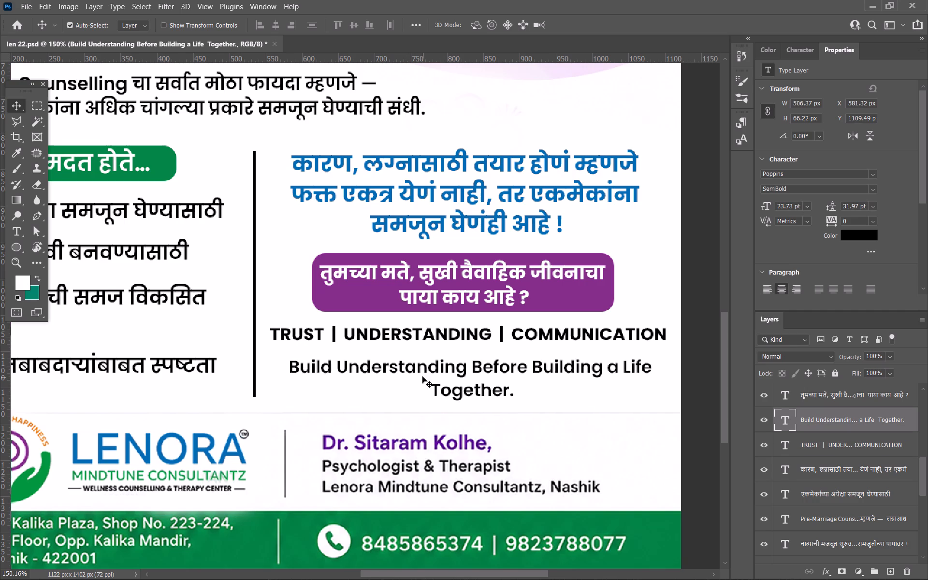
key(Down)
key(Down)
key(Up)
key(Left)
key(Down)
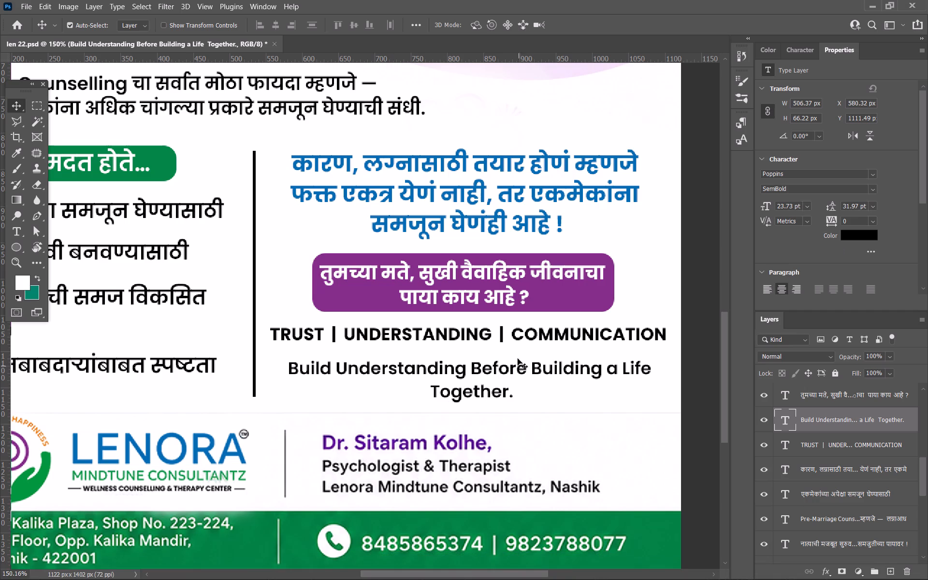
Duplicate the purple question banner's rectangle straight down behind the Build Understanding text, at about X 614, Y 1104 px.
alt+drag(609, 303, 609, 320)
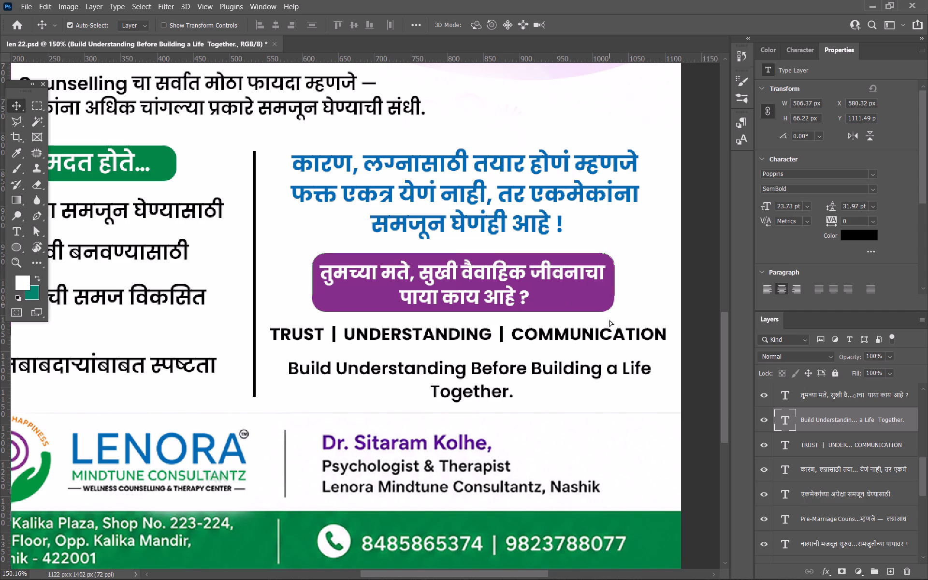
alt+drag(609, 320, 605, 404)
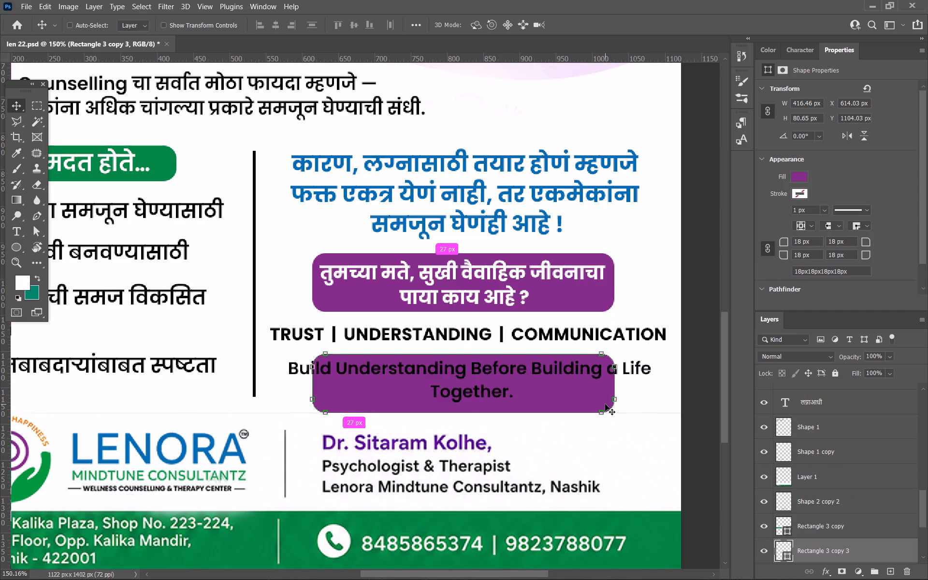
Transform the duplicated rectangle to about 534 × 74 px and shift it 3 px right to X 558 px.
key(ctrl+r)
key(ctrl+t)
alt+shift+drag(608, 372, 654, 384)
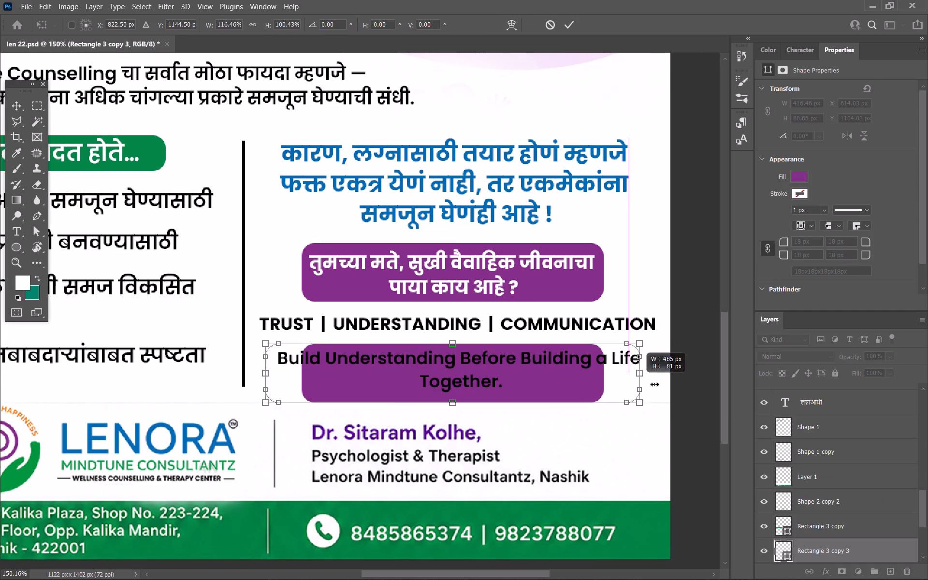
alt+shift+drag(654, 384, 646, 386)
alt+shift+click(646, 386)
alt+shift+drag(647, 377, 651, 380)
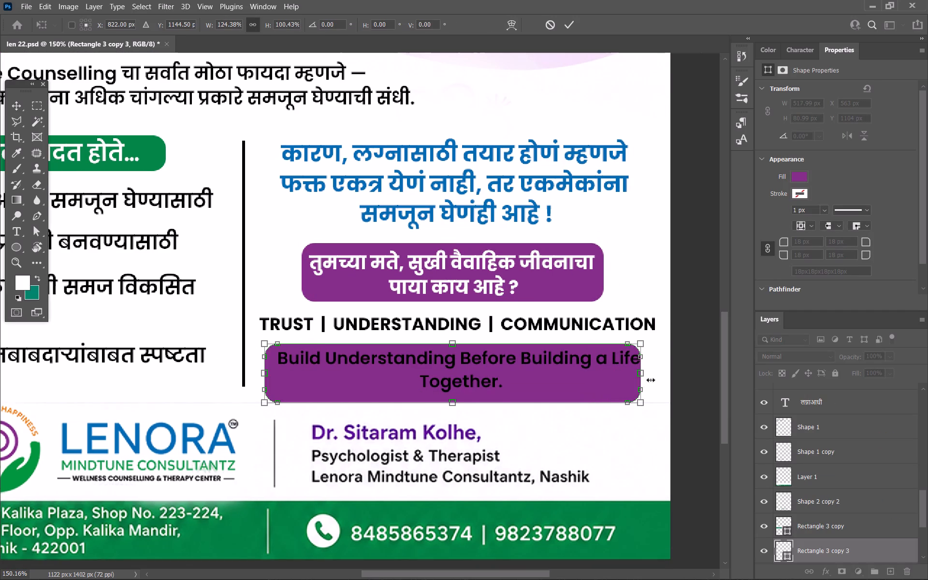
alt+shift+drag(651, 380, 653, 381)
shift+drag(457, 403, 457, 396)
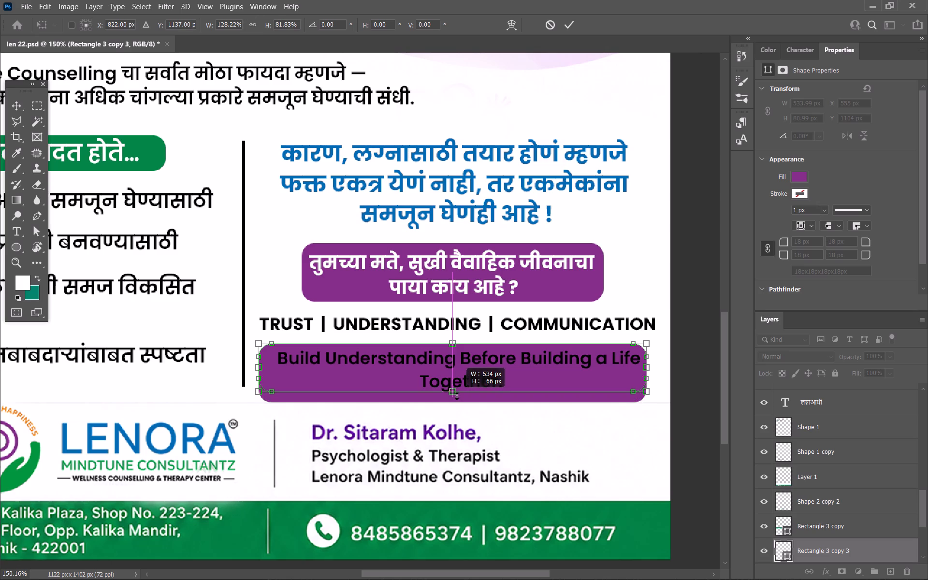
shift+drag(457, 396, 455, 398)
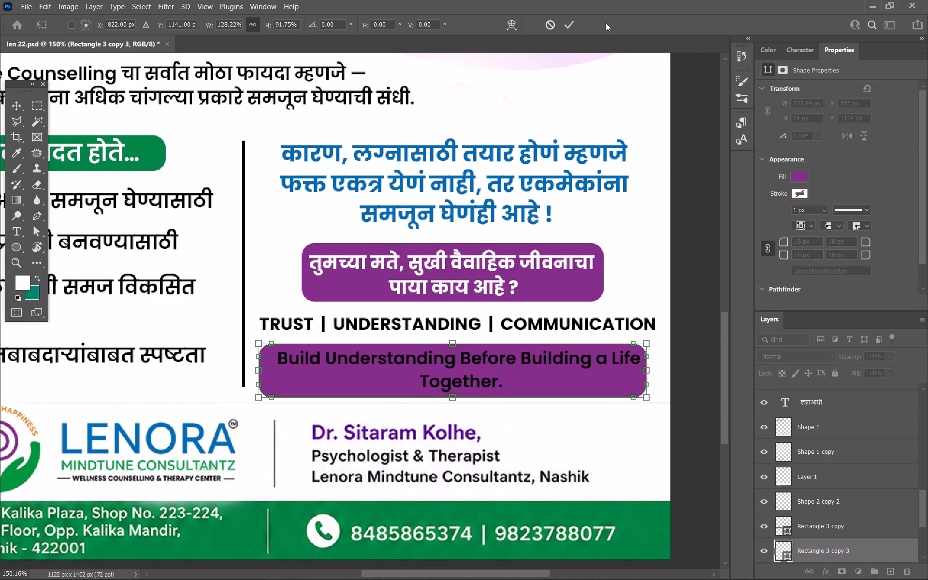
click(570, 22)
key(Right)
key(Right)
key(Right)
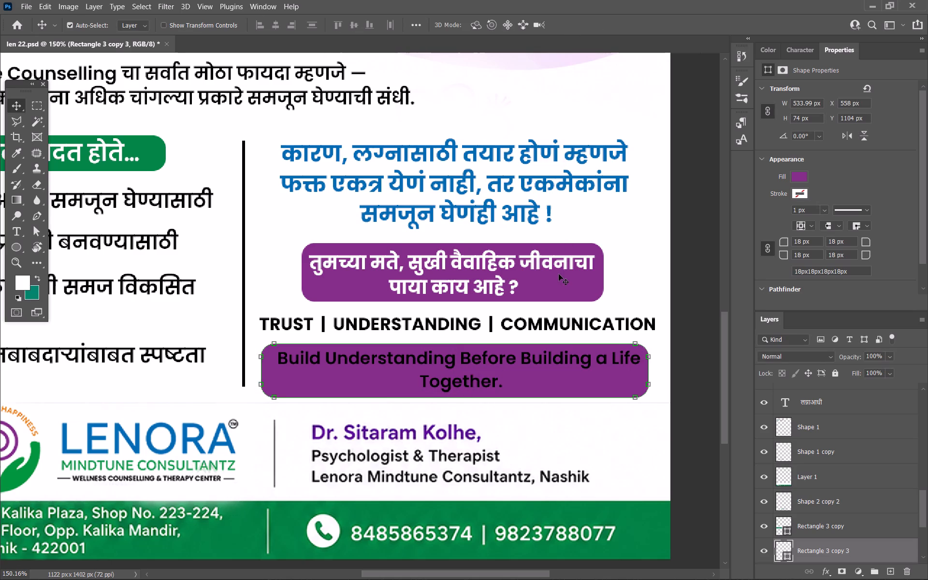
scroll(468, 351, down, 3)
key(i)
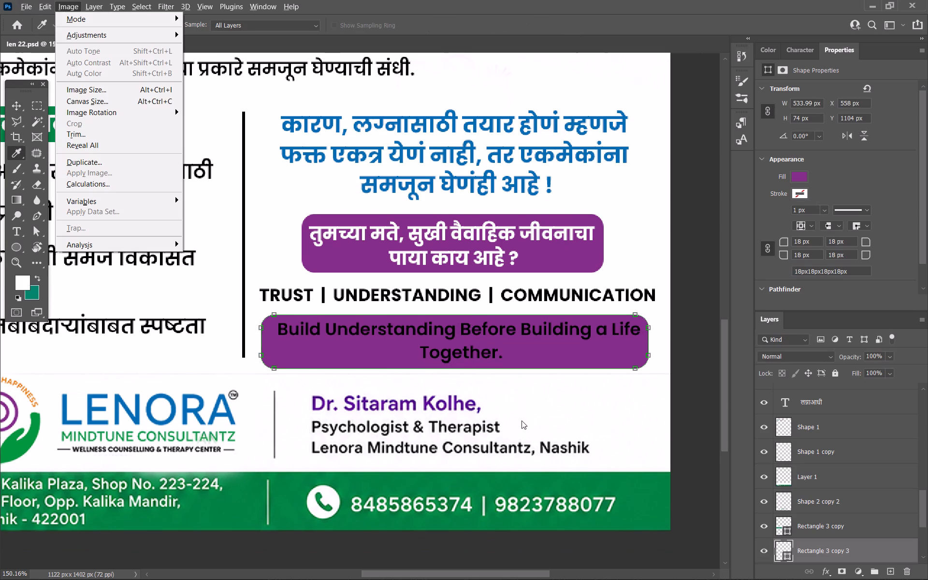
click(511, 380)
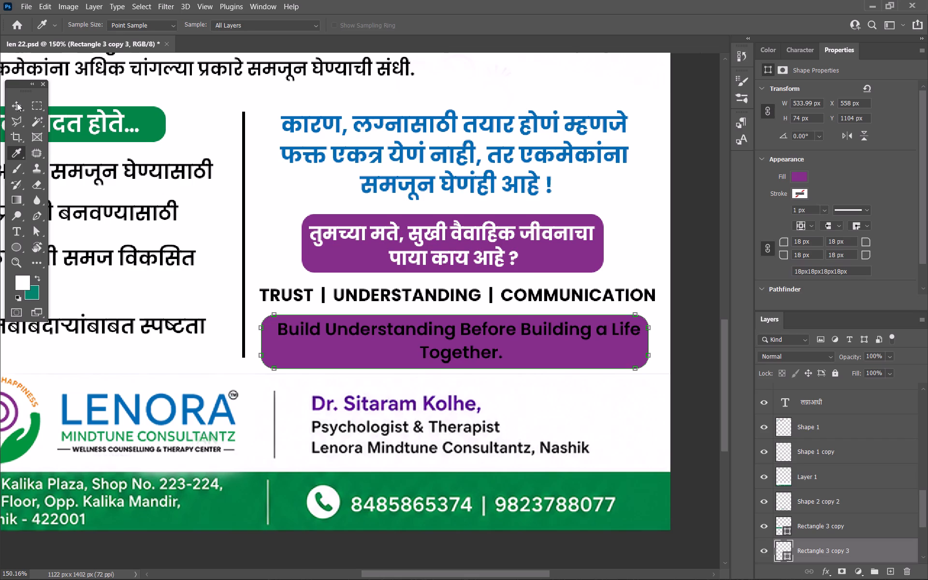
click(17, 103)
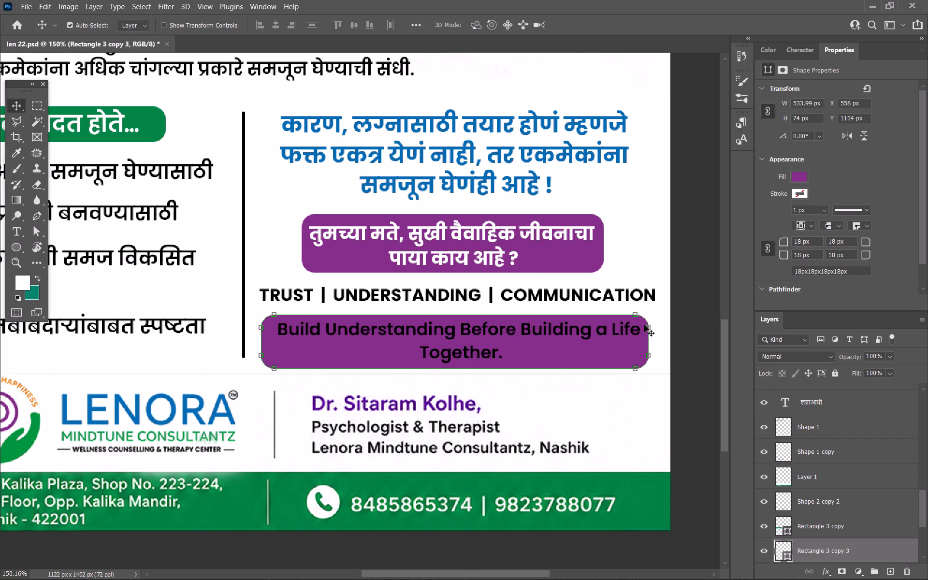
Lower the opacity of the purple rectangle behind the Build Understanding text to 16% and deselect it.
click(889, 358)
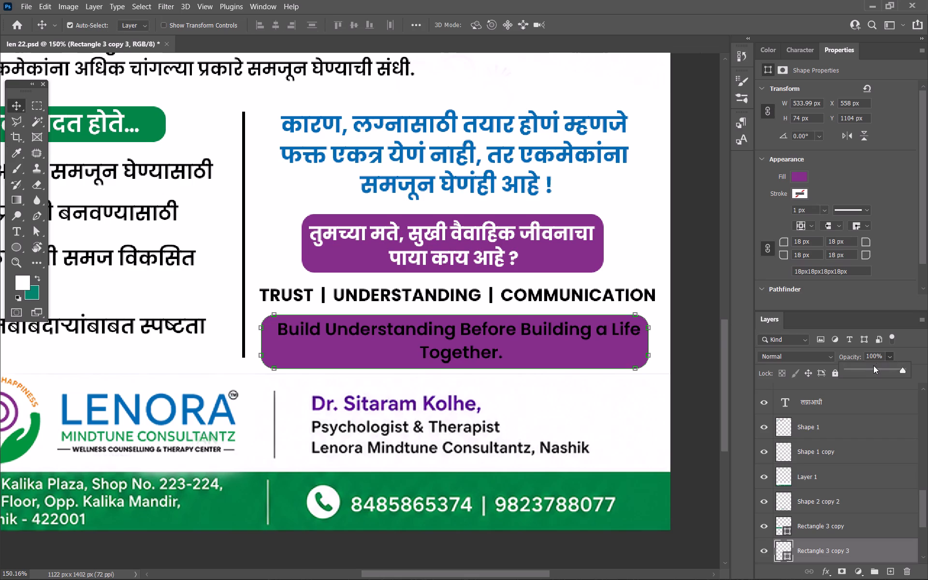
click(873, 365)
click(864, 368)
click(852, 371)
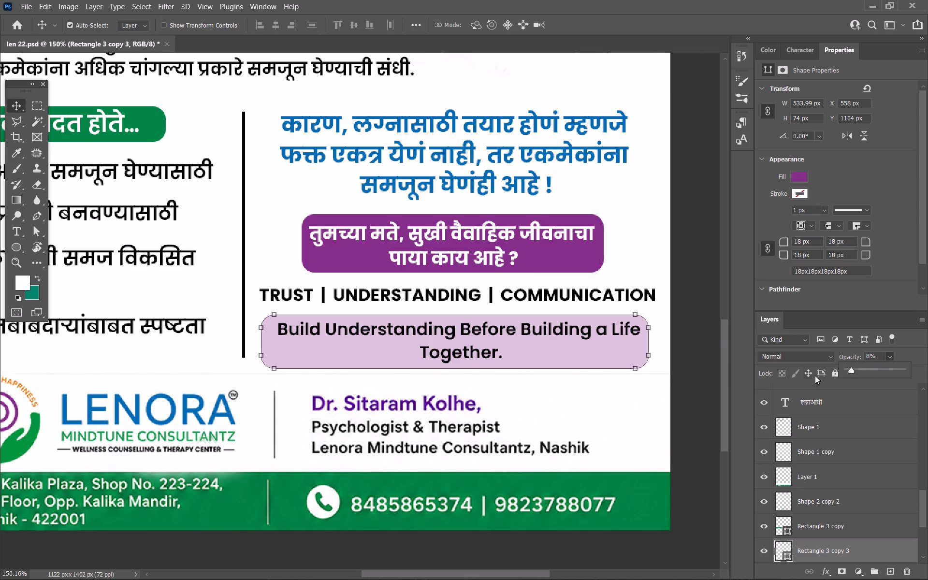
click(856, 371)
click(695, 309)
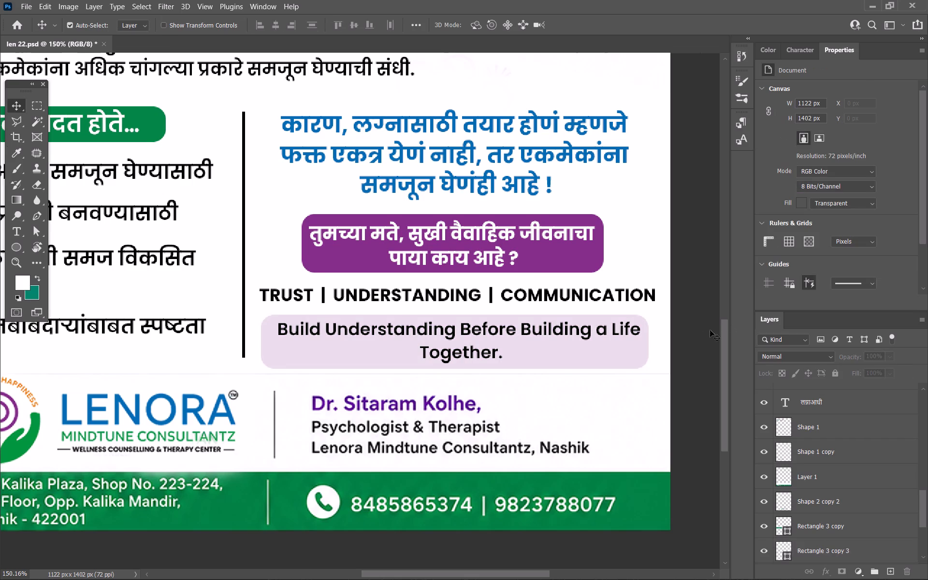
Review the whole post's layout, checking the spacing of the text blocks in its lower half.
alt+scroll(360, 371, down, 9)
alt+scroll(359, 493, up, 3)
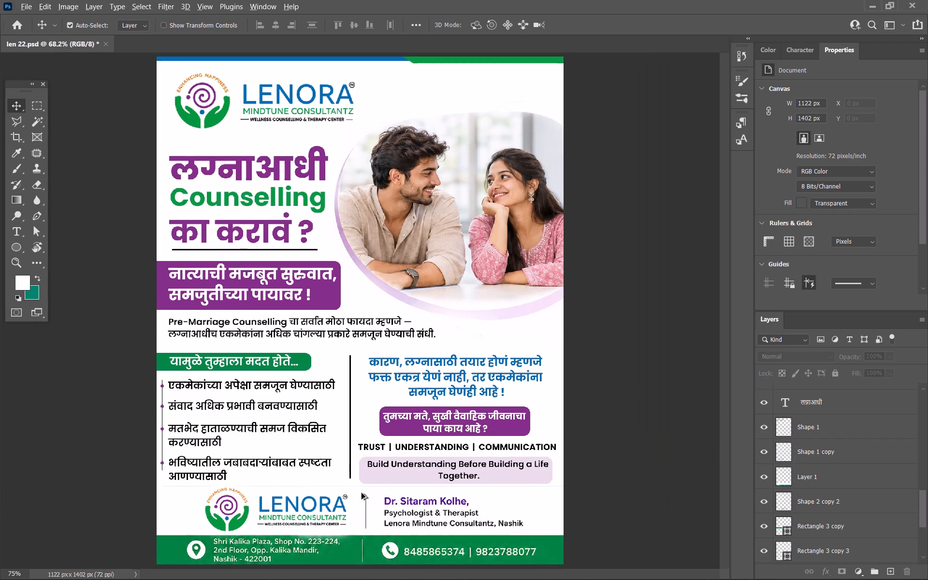
alt+scroll(362, 493, up, 4)
key(space)
key(space)
key(space)
key(space)
key(space)
key(space)
key(space)
drag(383, 455, 356, 367)
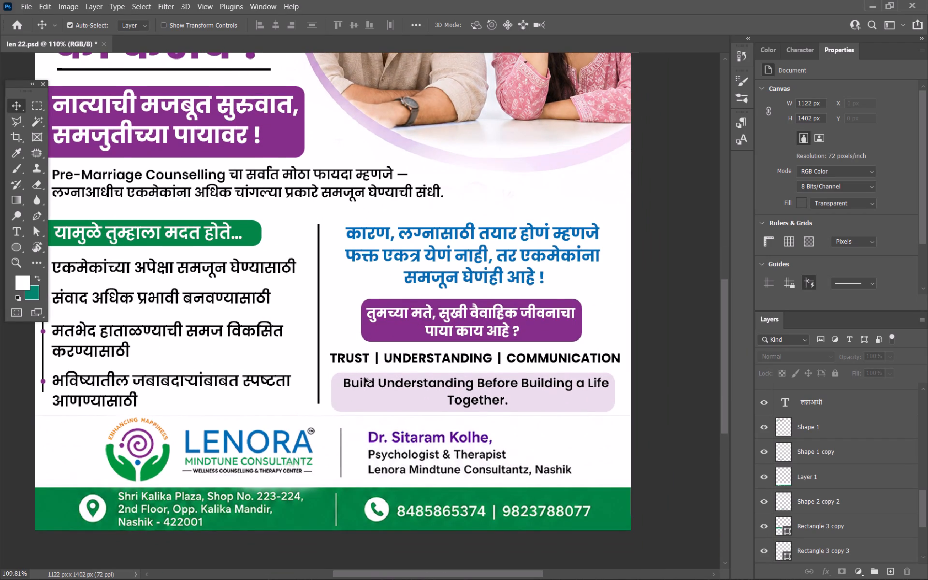
alt+scroll(364, 377, down, 4)
key(space)
key(space)
key(space)
key(space)
key(space)
key(space)
key(space)
key(space)
key(space)
key(space)
key(space)
key(space)
key(space)
key(space)
drag(434, 316, 438, 362)
alt+scroll(433, 328, up, 3)
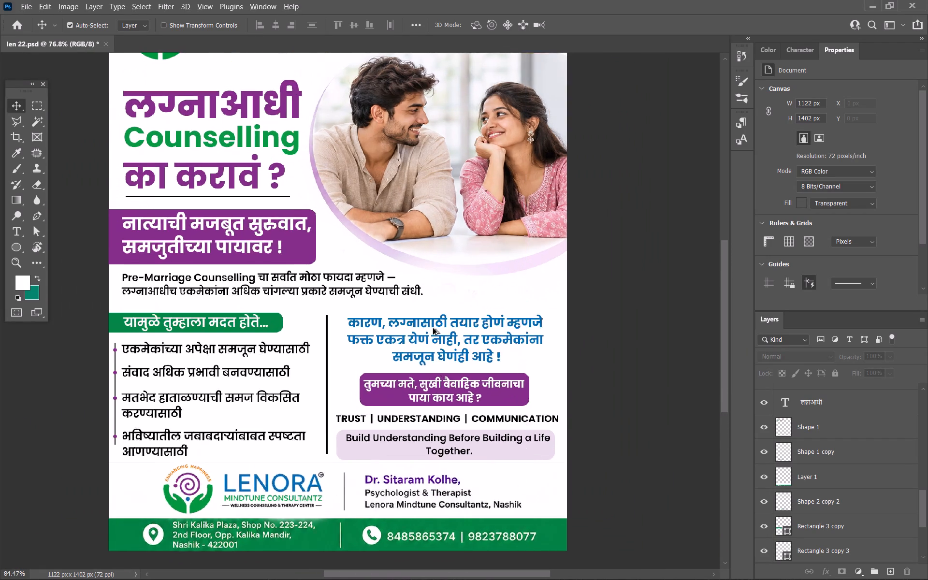
alt+scroll(433, 328, up, 1)
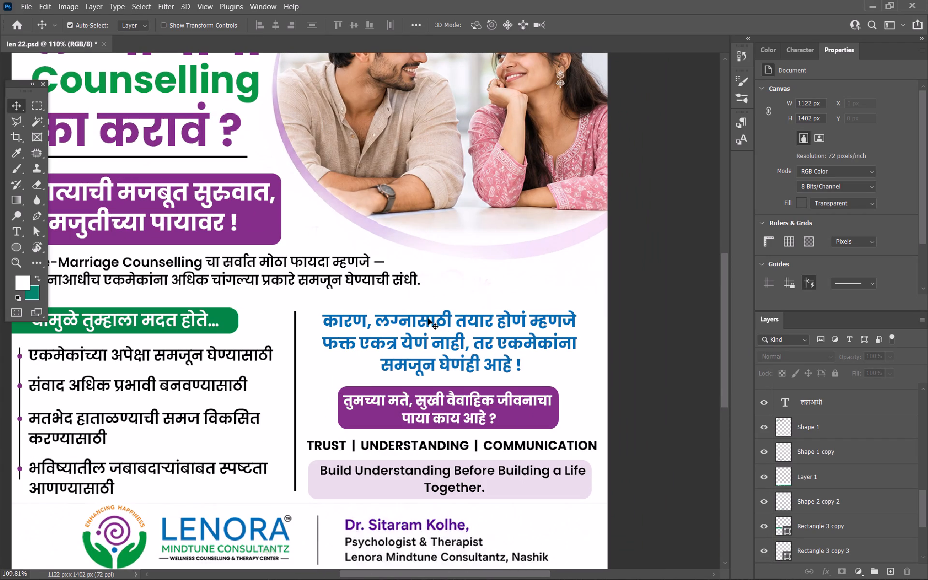
Move the blue three-line Marathi text slightly up, to about Y 811 px.
drag(428, 319, 426, 313)
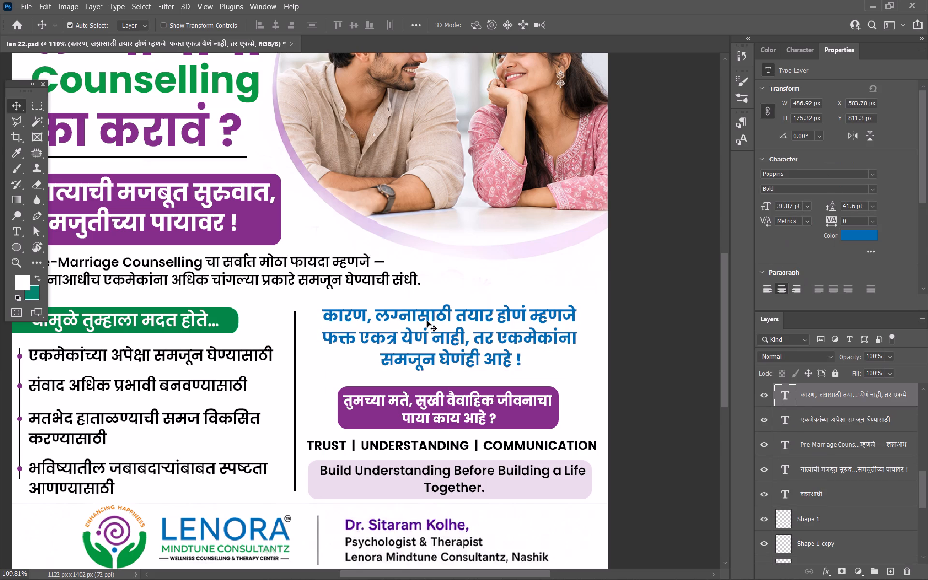
Nudge the purple question banner together with its text 7 px up.
alt+scroll(434, 369, up, 8)
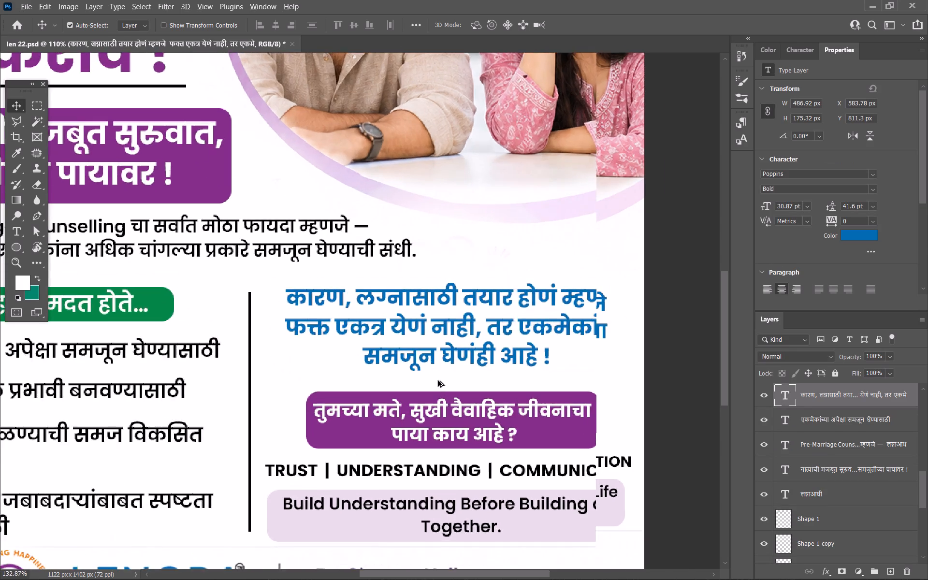
click(449, 422)
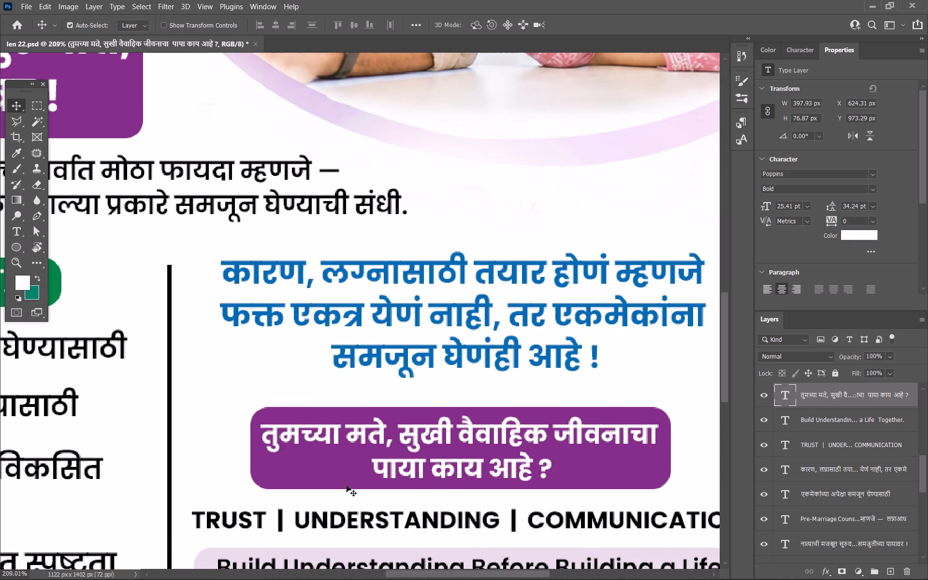
shift+click(257, 435)
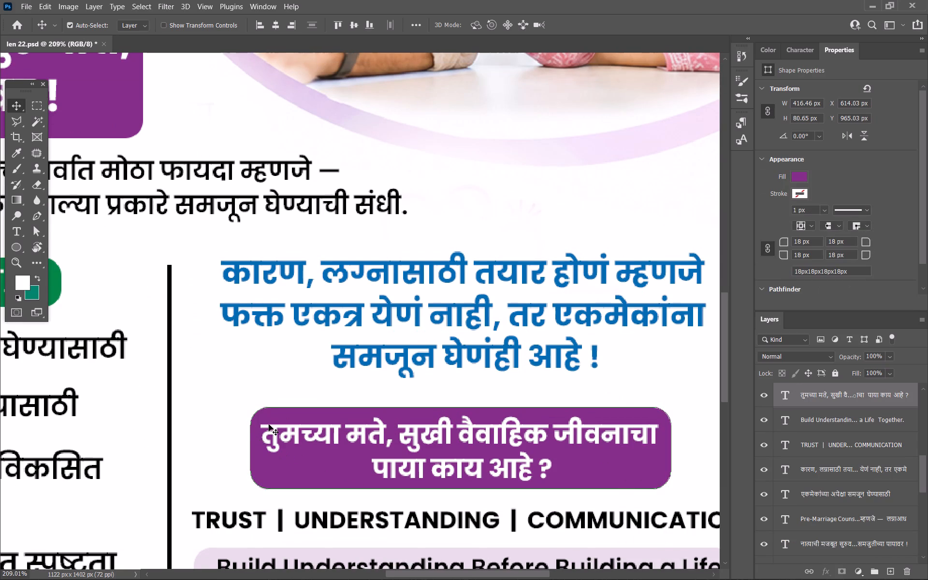
alt+scroll(269, 424, down, 3)
key(Up)
key(Up)
key(Up)
key(Up)
key(Up)
scroll(313, 433, down, 5)
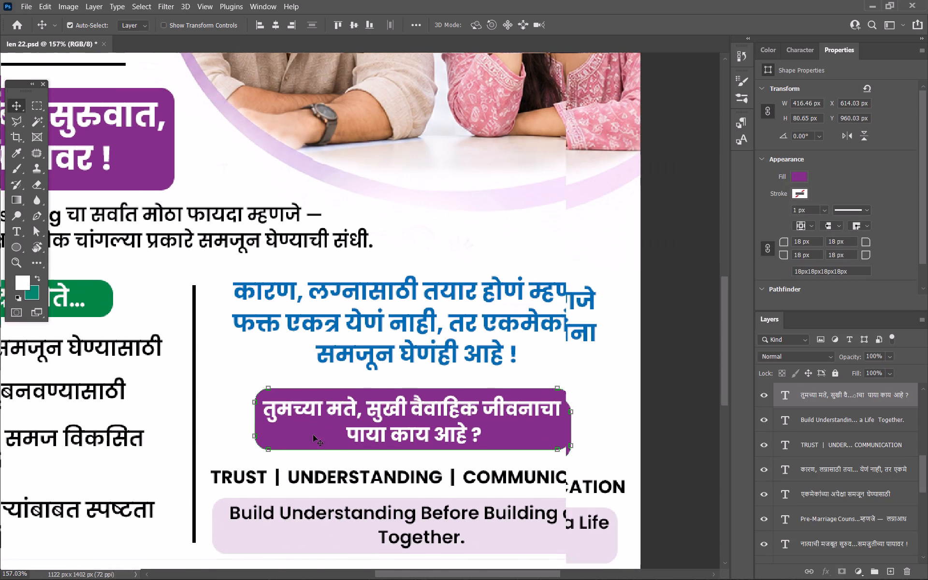
key(Up)
key(Up)
Nudge the TRUST | UNDERSTANDING | COMMUNICATION line up beneath the question banner, to about Y 1052 px.
click(318, 449)
key(Up)
key(Up)
key(Up)
key(Up)
key(Up)
key(Up)
key(Up)
key(Up)
key(Up)
key(Up)
key(Up)
key(Up)
key(Up)
key(Up)
key(Up)
key(Up)
key(Up)
key(Up)
key(Up)
key(Up)
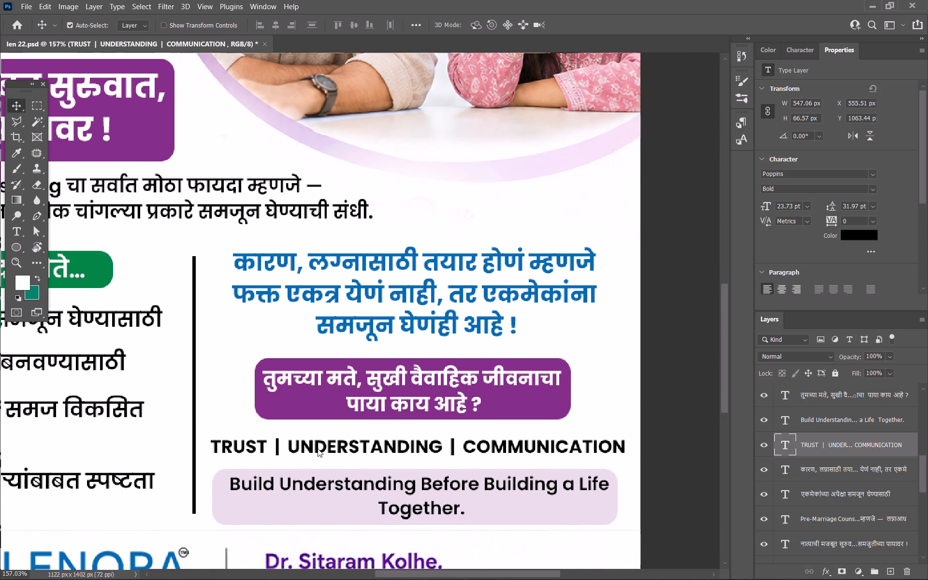
key(Down)
Nudge the Build Understanding Before Building a Life Together text about 7 px up.
click(322, 487)
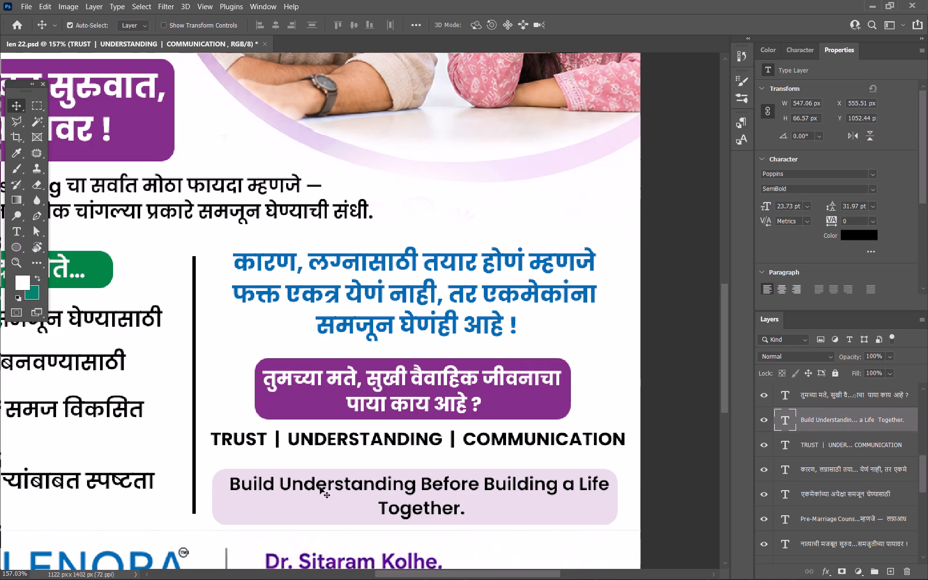
shift+click(248, 509)
key(Up)
key(Up)
key(Up)
key(Up)
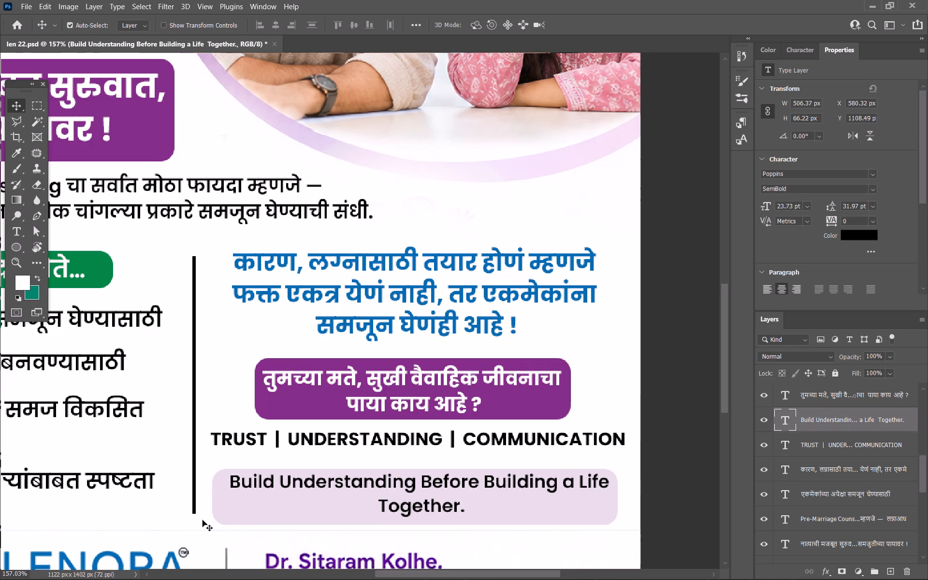
key(Up)
key(Up)
key(Up)
Nudge the pale purple rectangle behind the Build Understanding text 7 px up and deselect it.
click(214, 513)
key(Up)
key(Up)
key(Up)
key(Up)
key(Up)
key(Up)
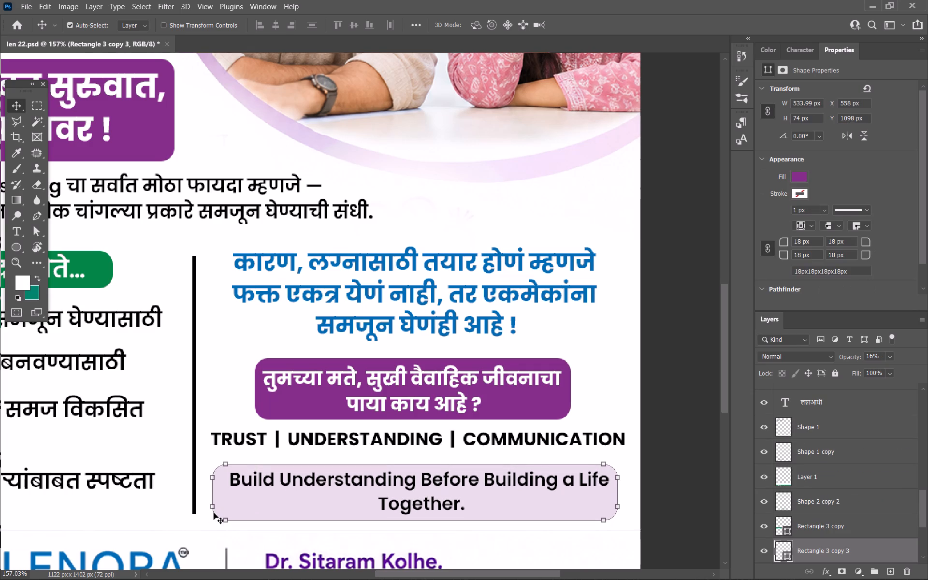
key(Up)
click(684, 412)
Save the finished post in its existing file.
alt+scroll(544, 404, down, 7)
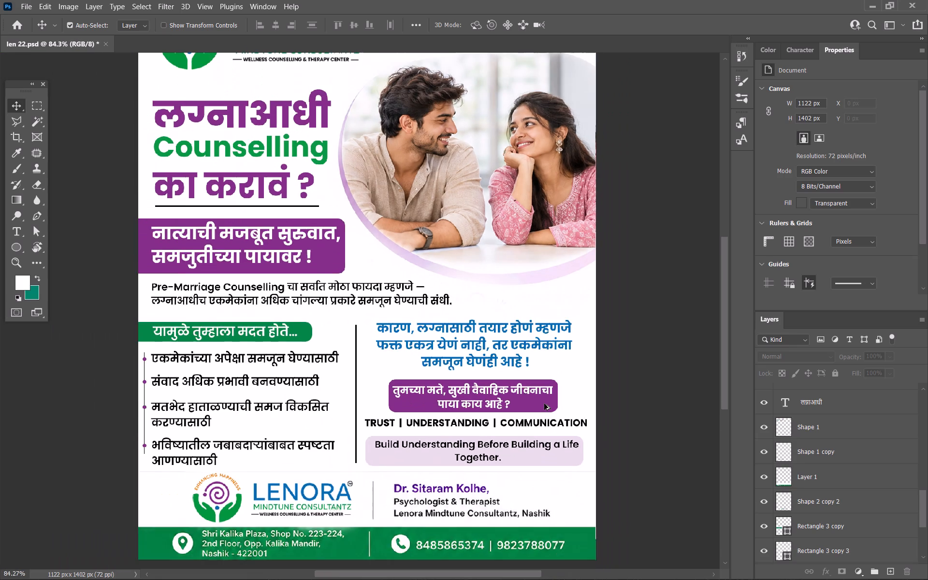
alt+scroll(544, 404, down, 2)
click(629, 362)
key(ctrl+s)
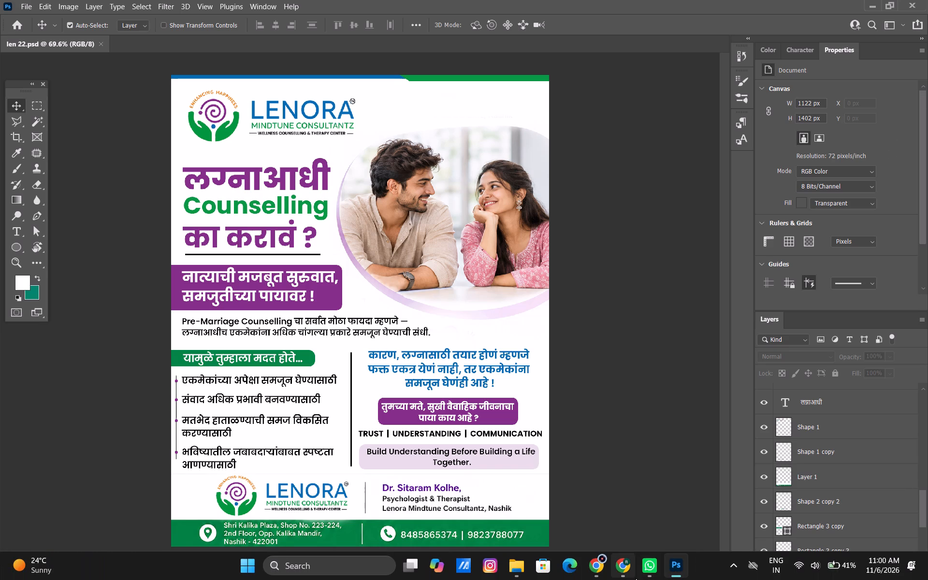
Switch to the YouTube window in Chrome and pause the song that is playing.
click(627, 573)
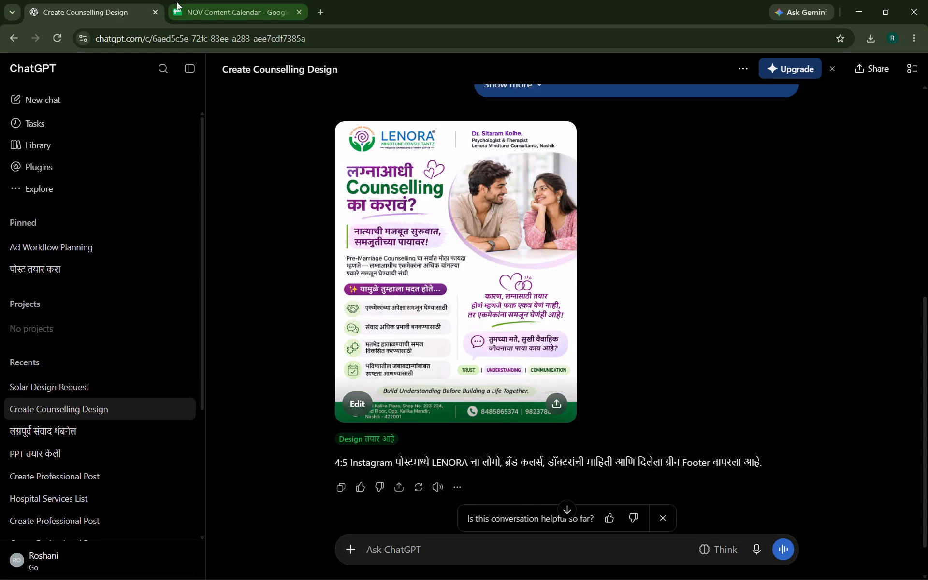
click(585, 567)
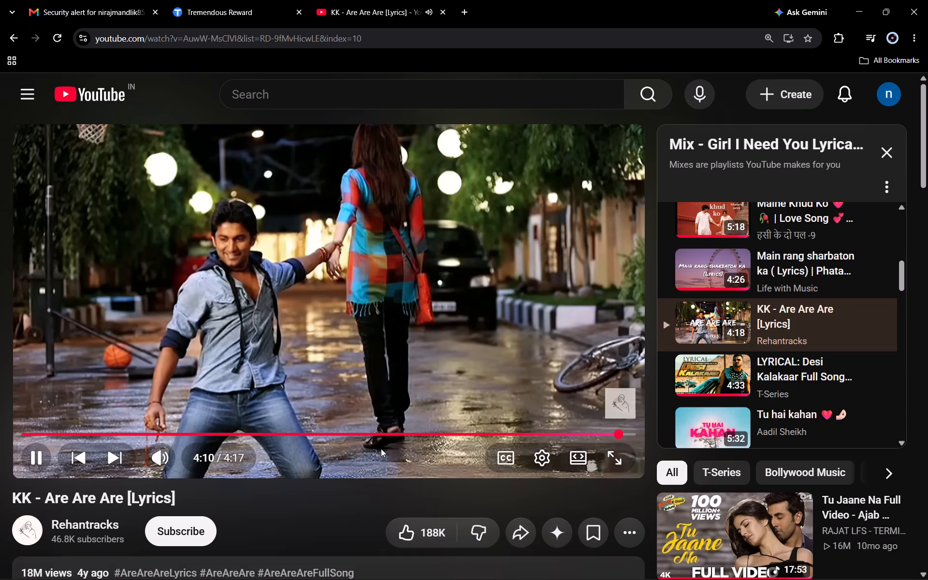
click(498, 384)
Browse the suggested videos and play the Tu Na Ja Mere Badshah Lofi Mix from Tips Official.
scroll(766, 406, down, 1)
scroll(757, 490, down, 1)
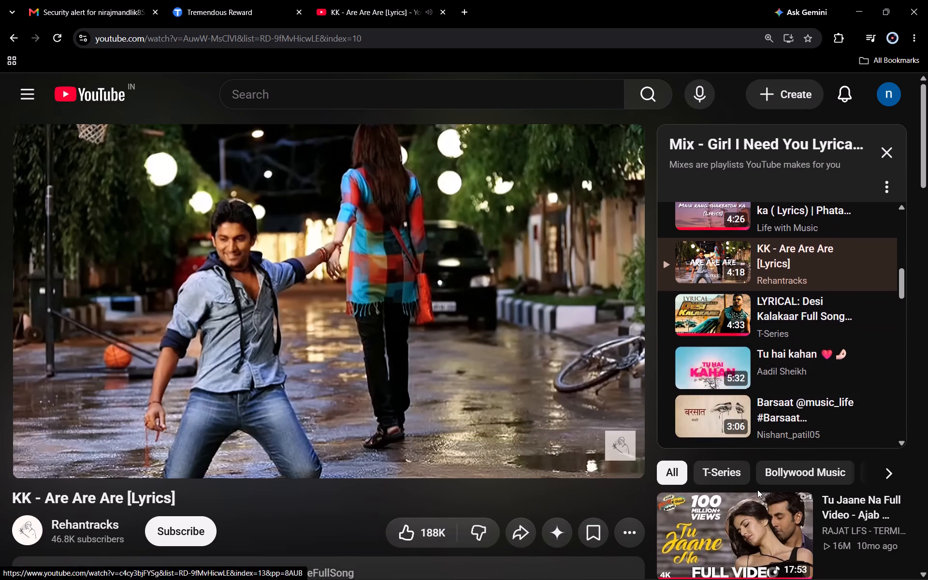
scroll(756, 489, down, 3)
scroll(755, 489, up, 6)
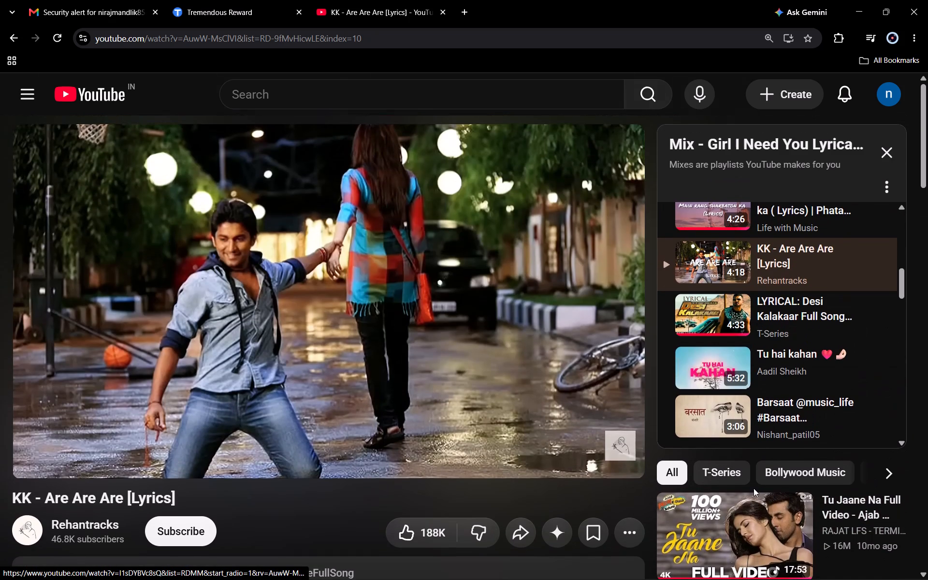
scroll(754, 488, down, 7)
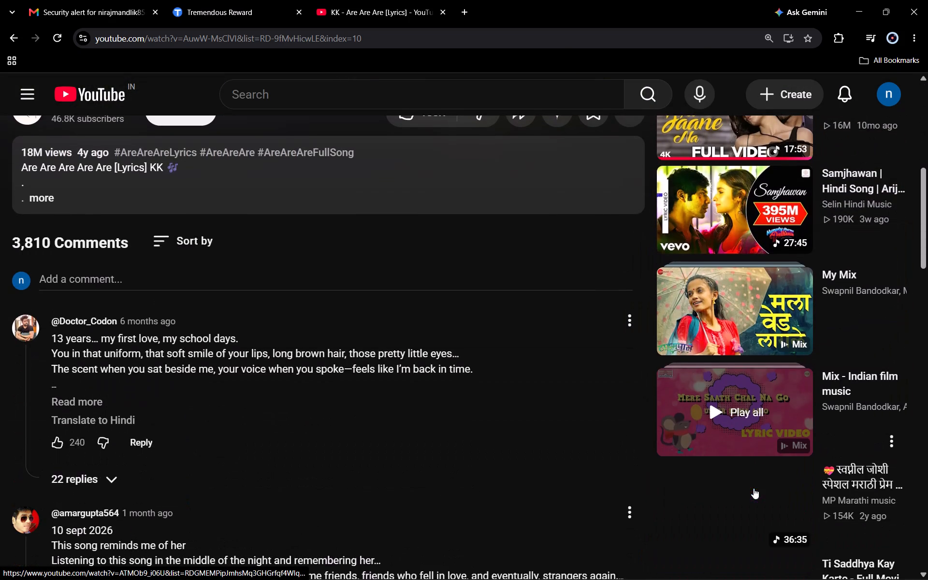
scroll(754, 488, up, 3)
scroll(754, 488, down, 2)
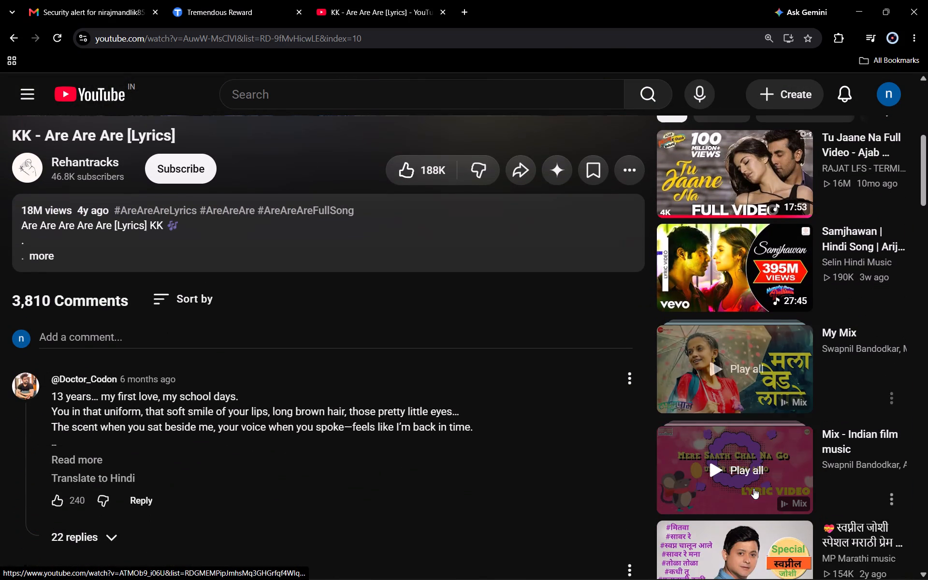
scroll(754, 488, down, 6)
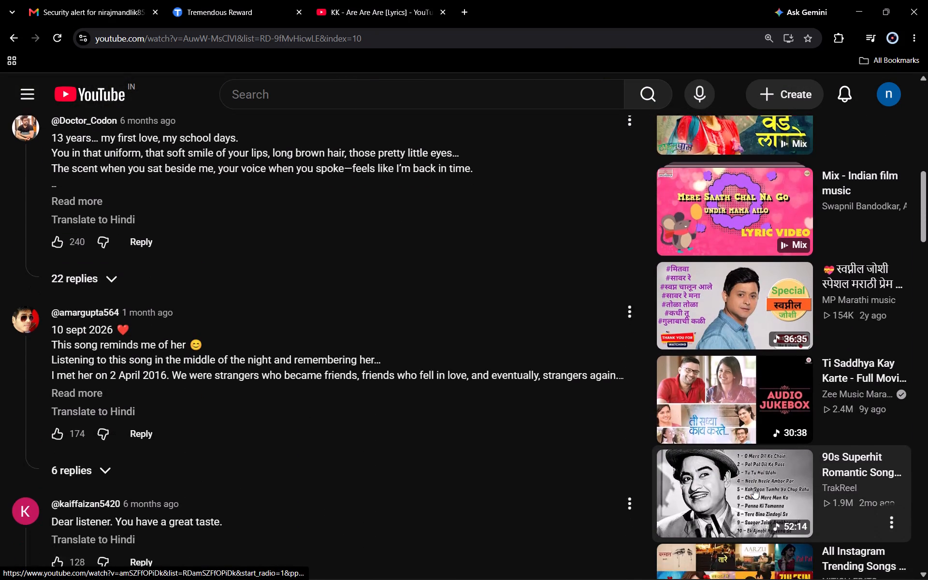
scroll(753, 487, down, 4)
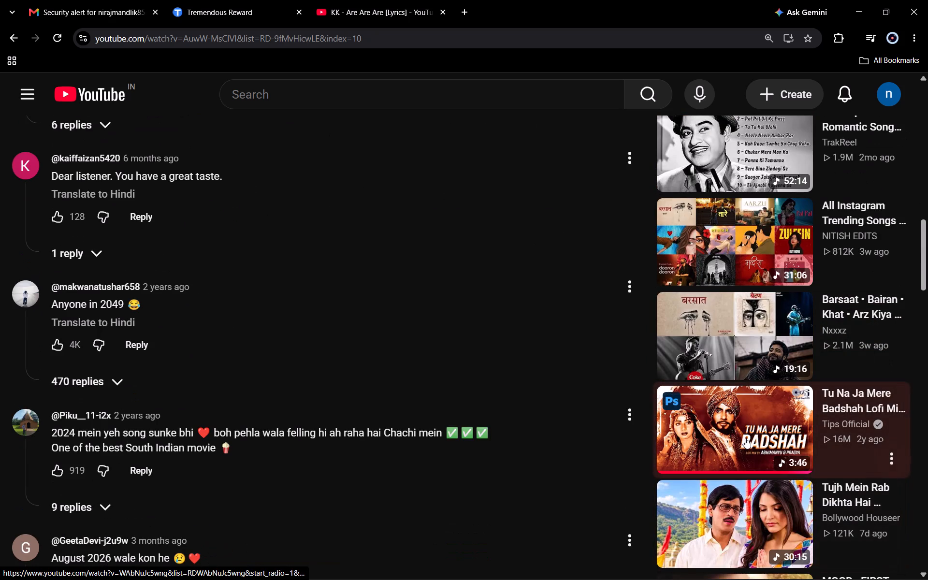
click(744, 438)
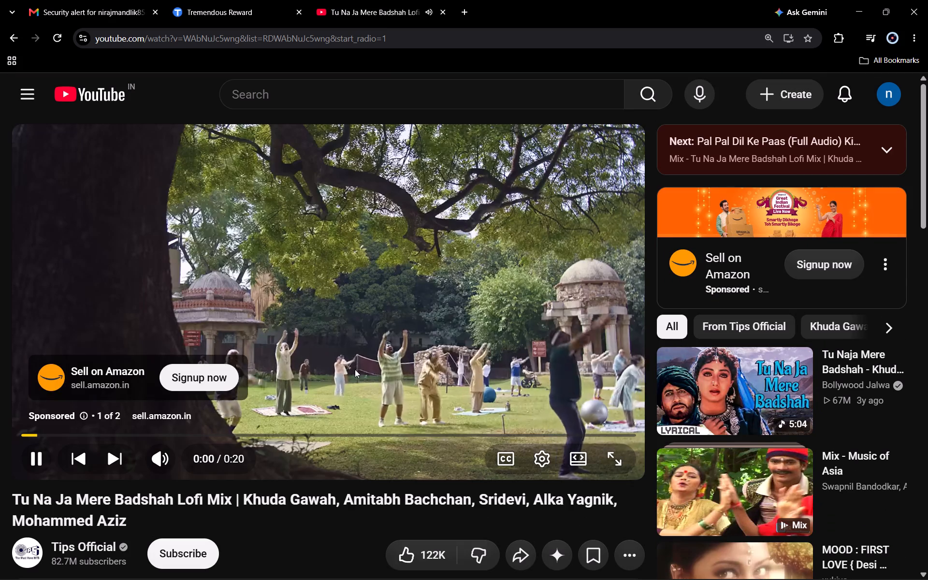
Reload the song's page twice to get past the opening advertisements.
key(ctrl+r)
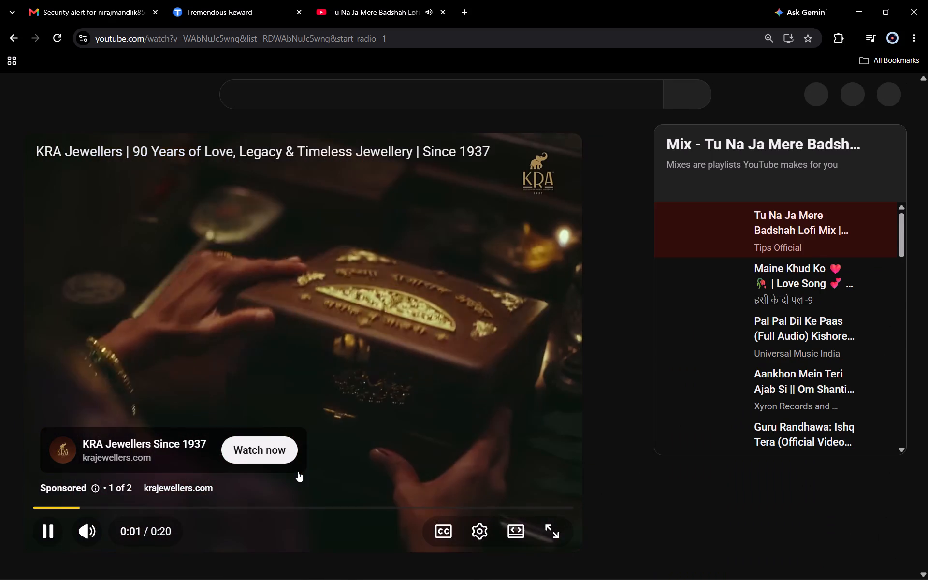
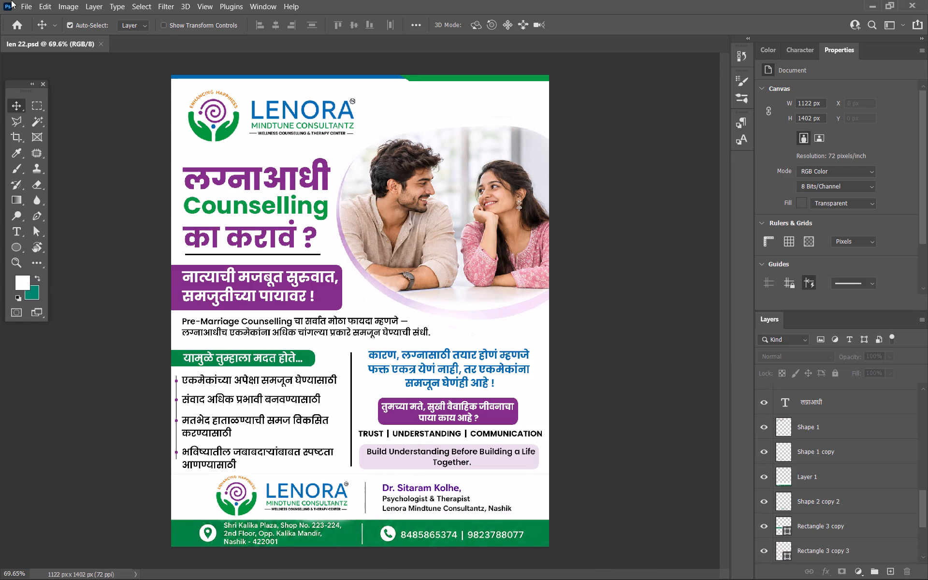
click(18, 1)
click(87, 172)
click(194, 189)
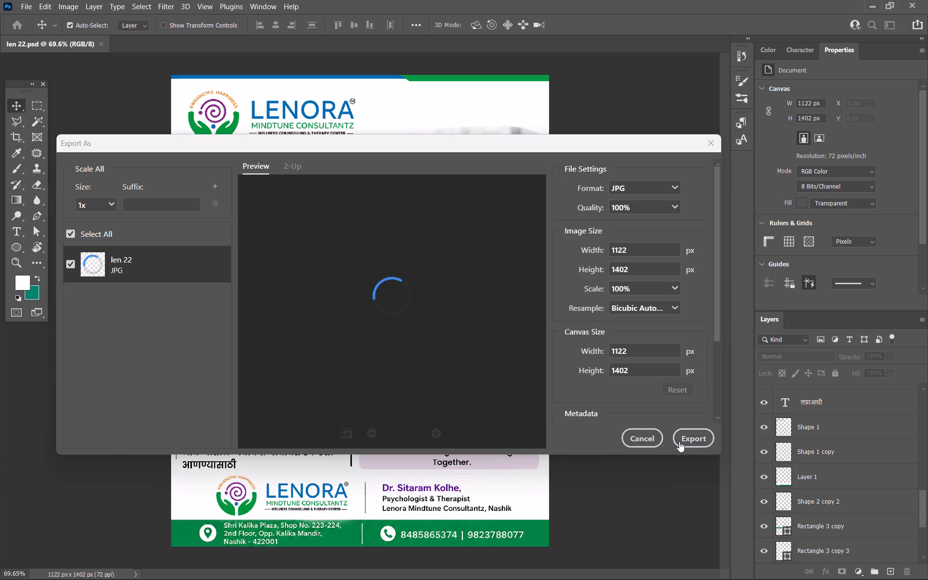
click(686, 441)
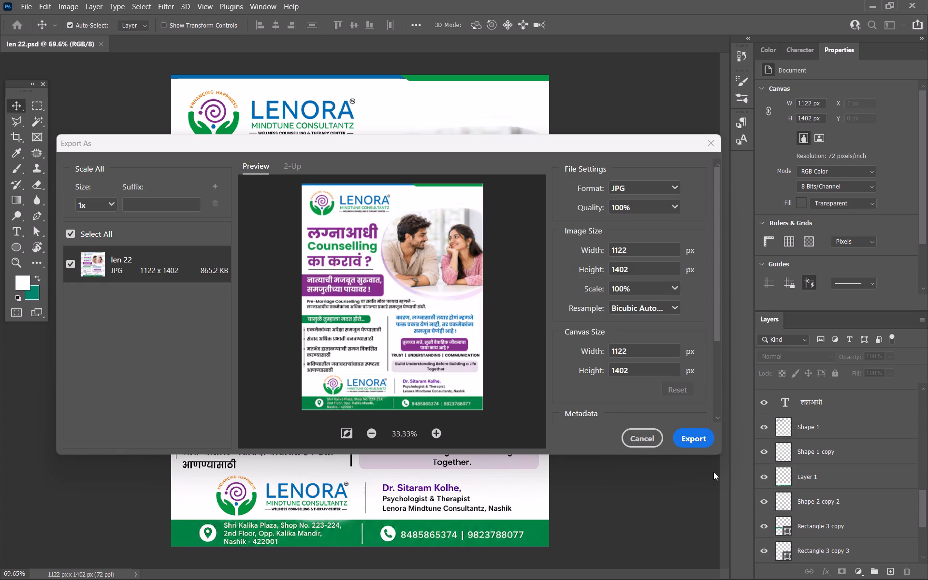
click(710, 438)
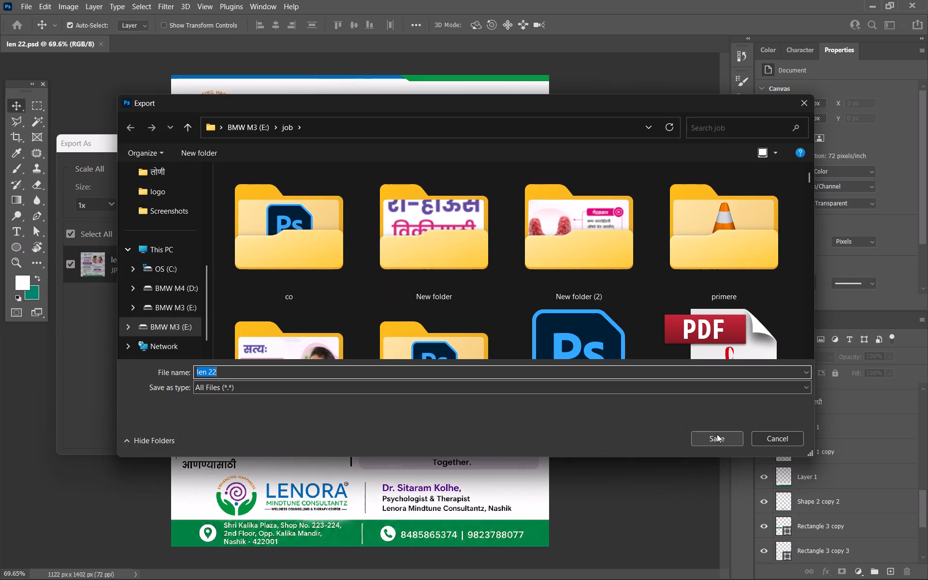
click(700, 444)
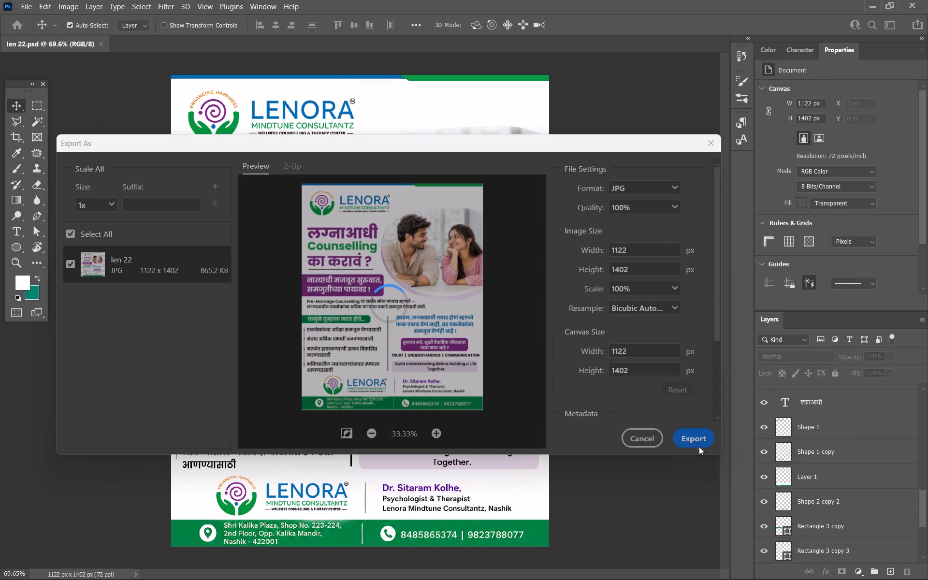